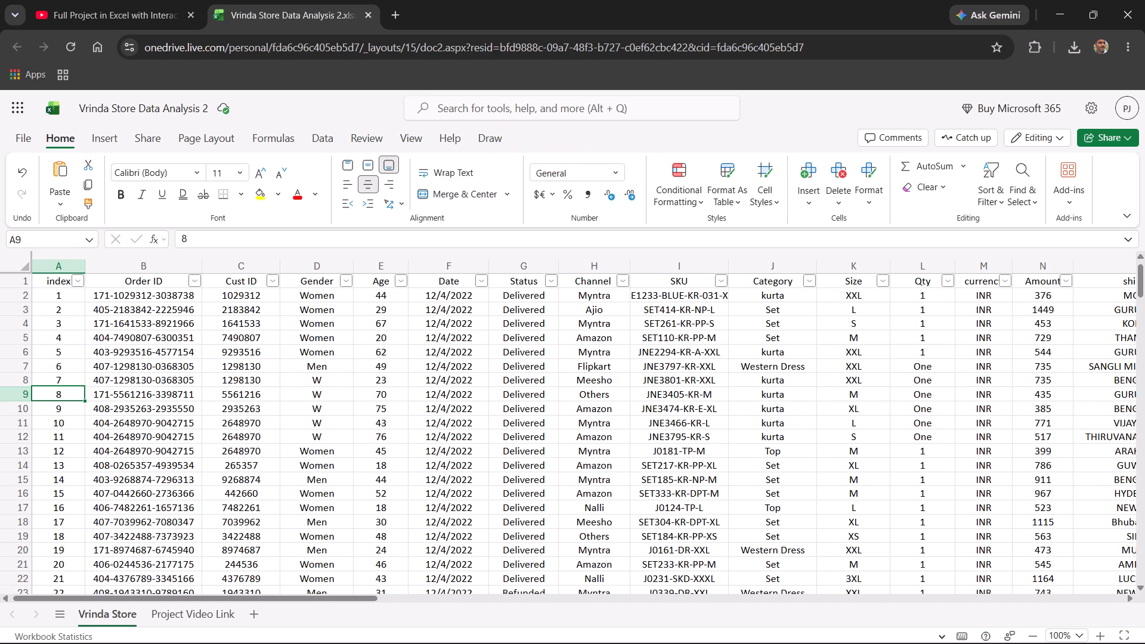
# Examine the list of distinct filter values in the index column.
pyautogui.click(78, 283)
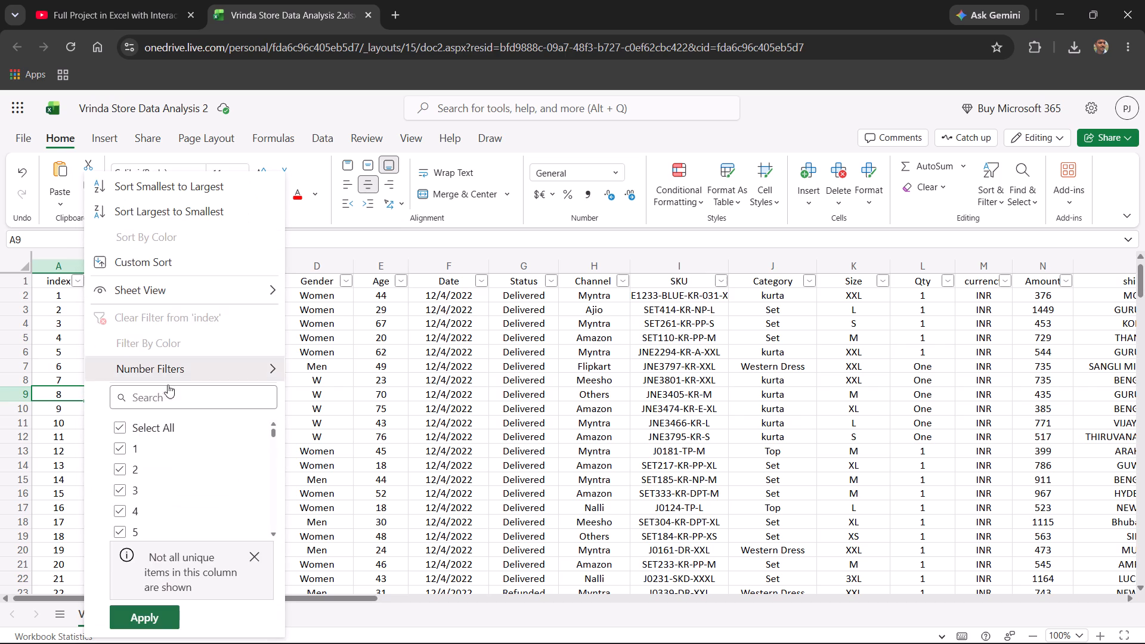
pyautogui.scroll(-3, 160, 389)
pyautogui.scroll(-7, 159, 438)
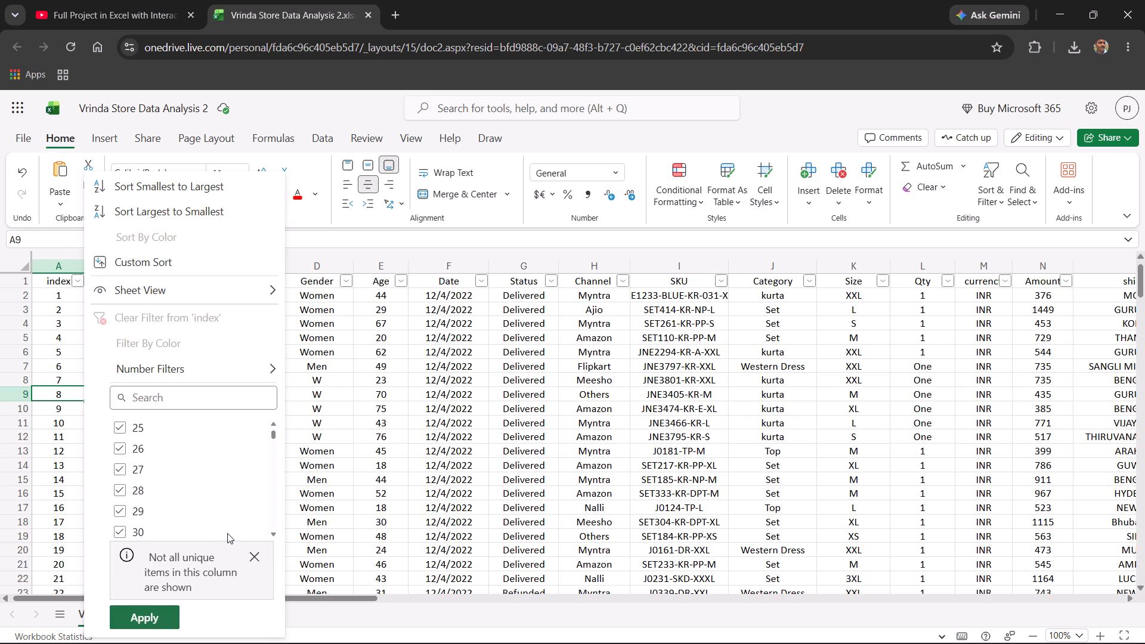
pyautogui.click(252, 556)
pyautogui.scroll(-2, 224, 551)
pyautogui.scroll(1, 224, 551)
pyautogui.scroll(-2, 221, 549)
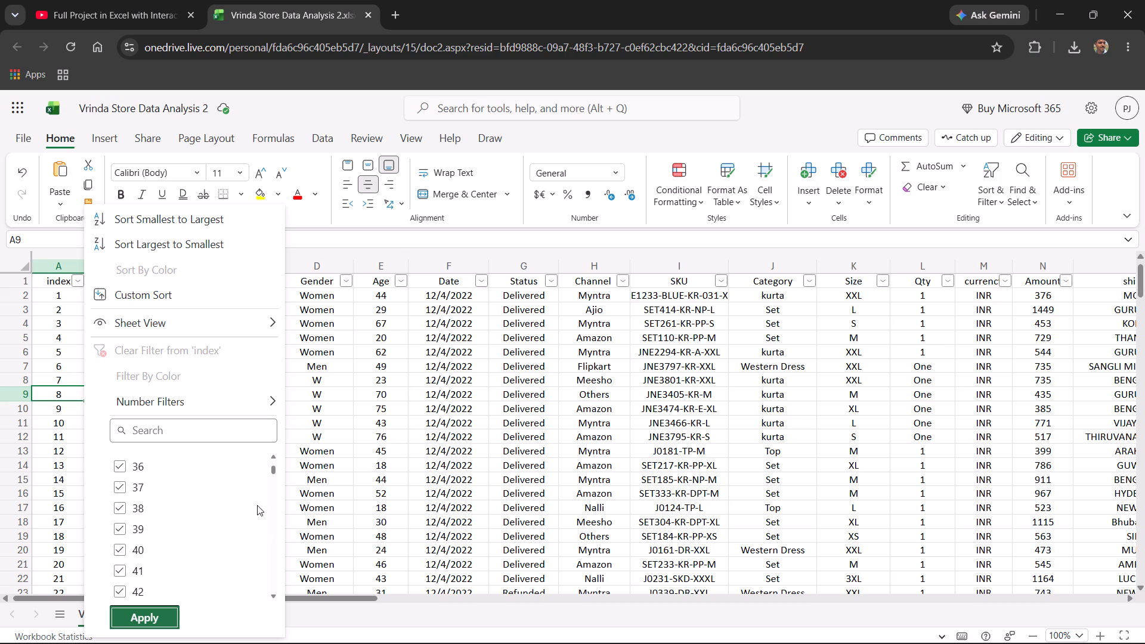
pyautogui.click(308, 239)
# Examine the list of distinct filter values in the Order ID column through to its end.
pyautogui.click(197, 284)
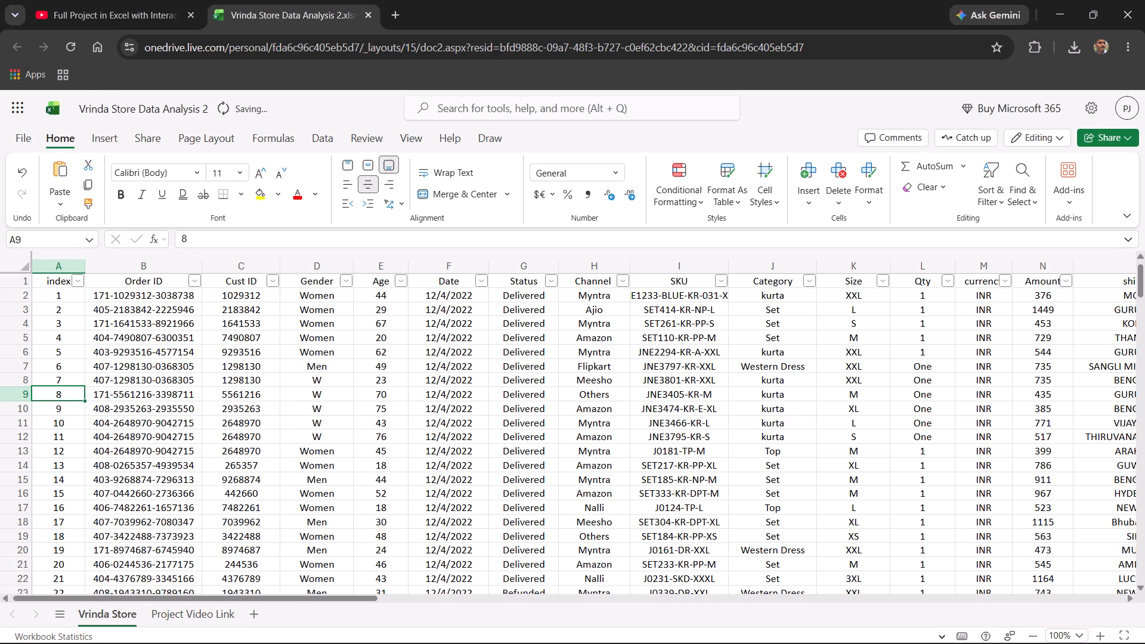
pyautogui.click(194, 289)
pyautogui.click(195, 284)
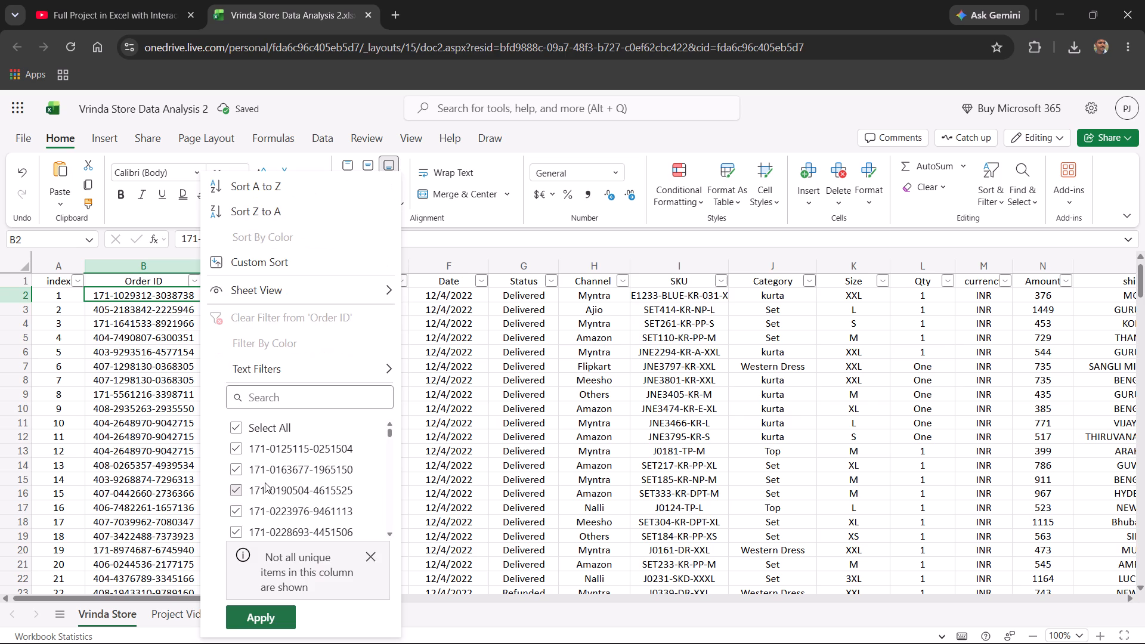
pyautogui.scroll(-6, 264, 480)
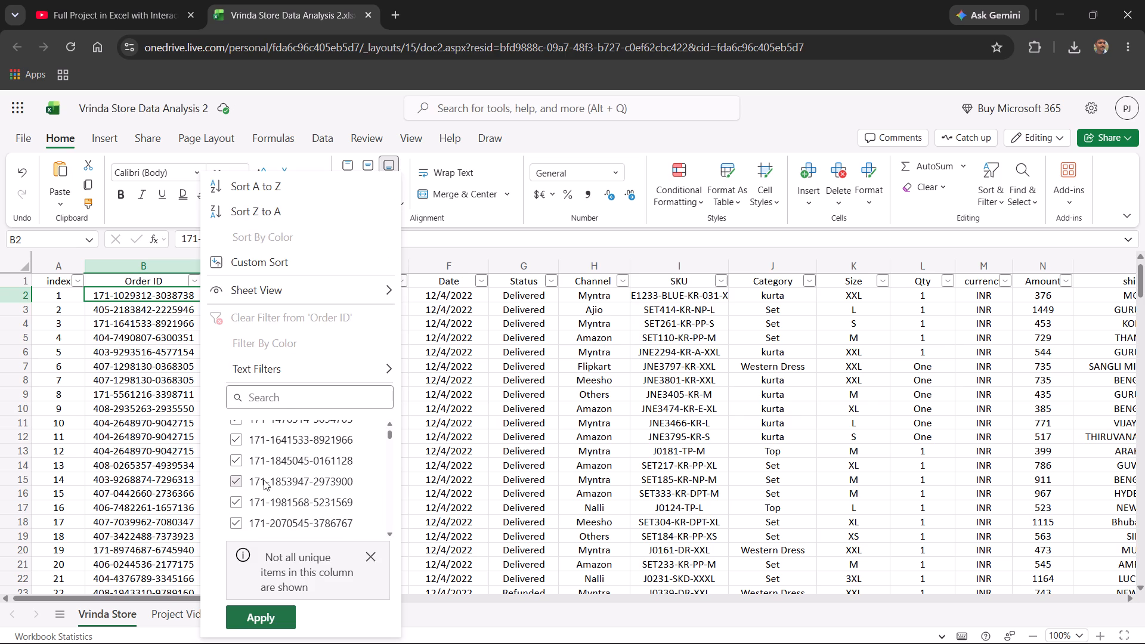
pyautogui.click(367, 563)
pyautogui.moveTo(390, 468); pyautogui.dragTo(390, 510)
pyautogui.moveTo(390, 510); pyautogui.dragTo(389, 528)
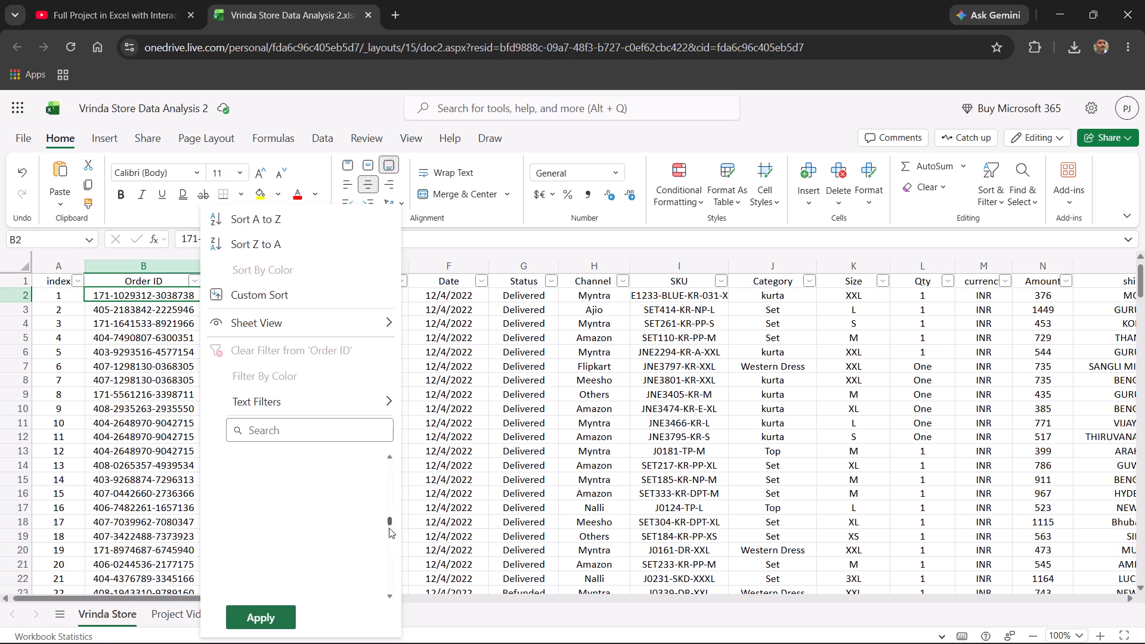
pyautogui.moveTo(389, 528); pyautogui.dragTo(390, 593)
pyautogui.click(448, 491)
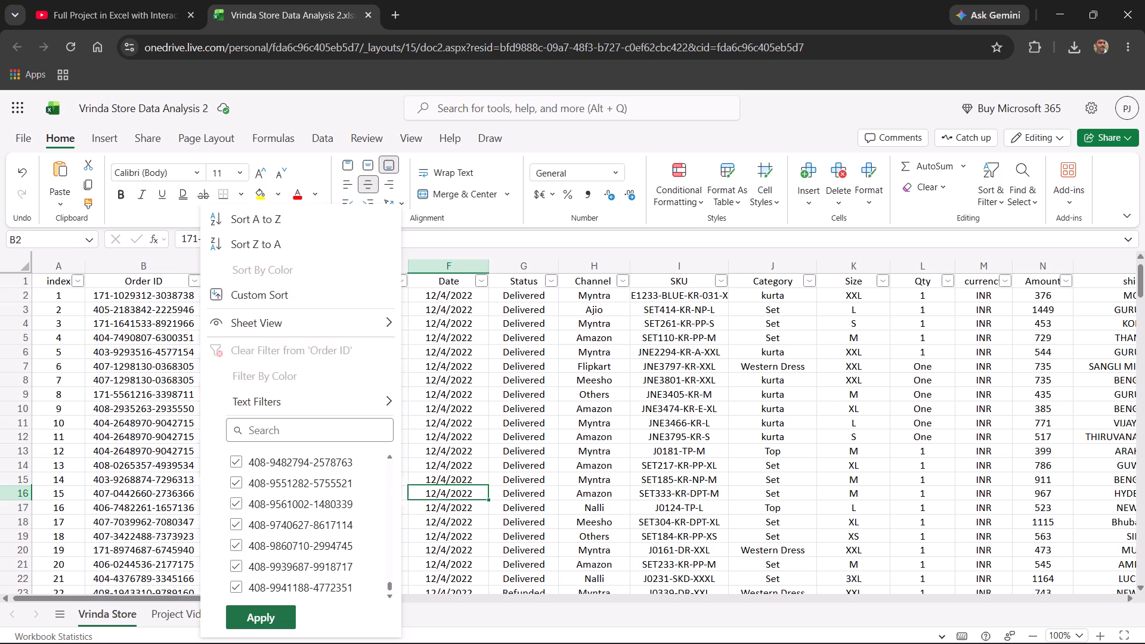
# Examine the list of distinct filter values in the Cust ID column through to its end.
pyautogui.click(275, 278)
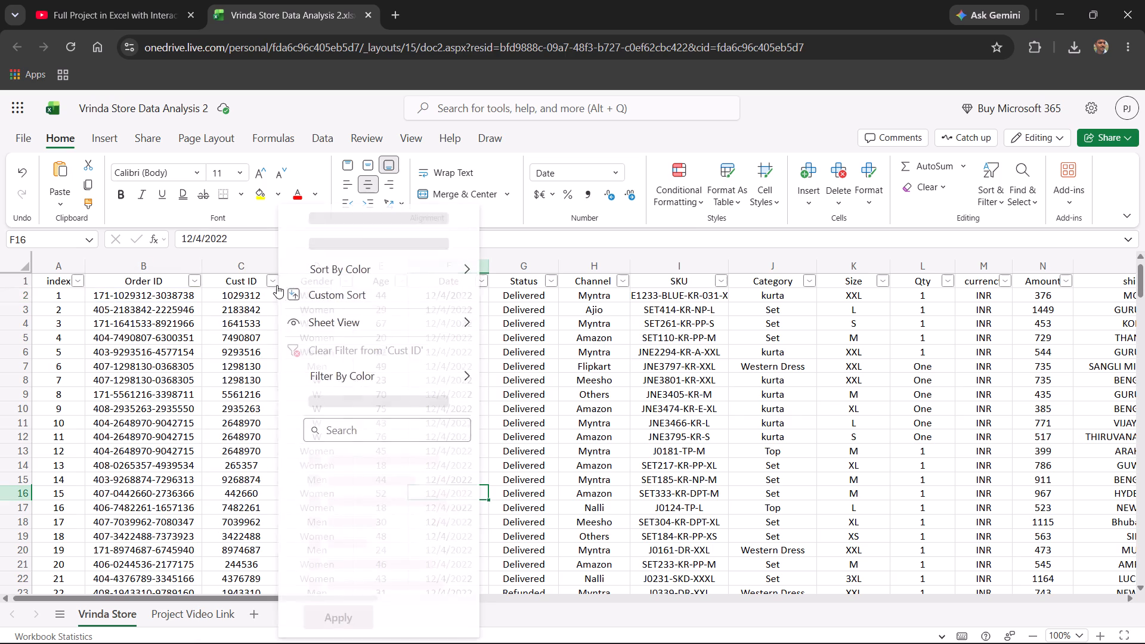
pyautogui.scroll(-1, 382, 507)
pyautogui.scroll(1, 382, 499)
pyautogui.scroll(-1, 382, 499)
pyautogui.scroll(1, 382, 499)
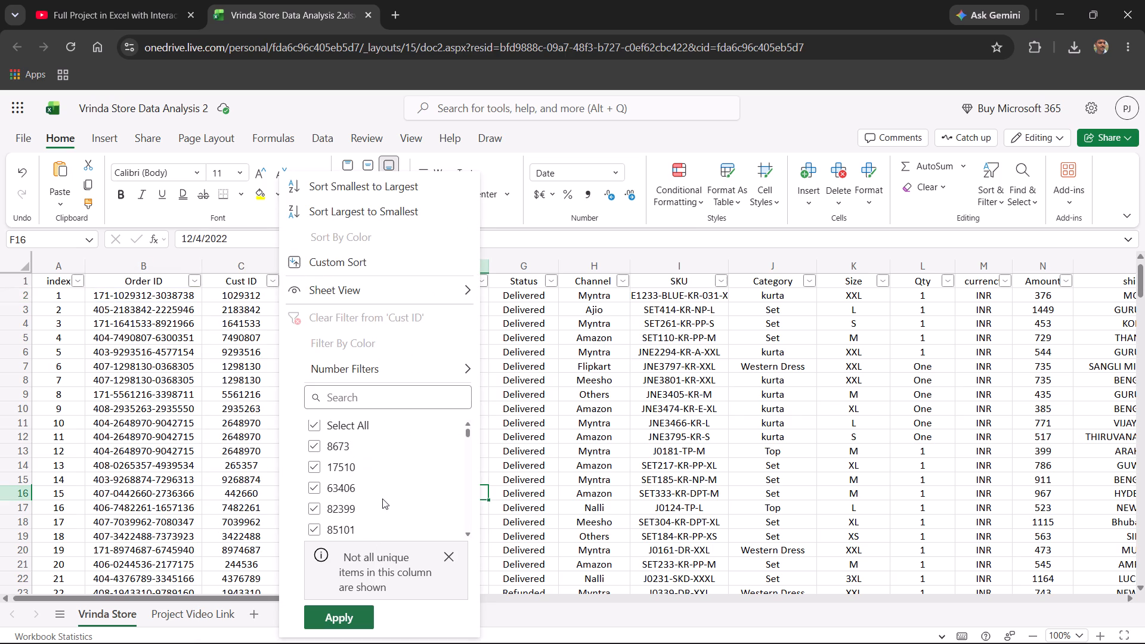
pyautogui.scroll(-11, 382, 499)
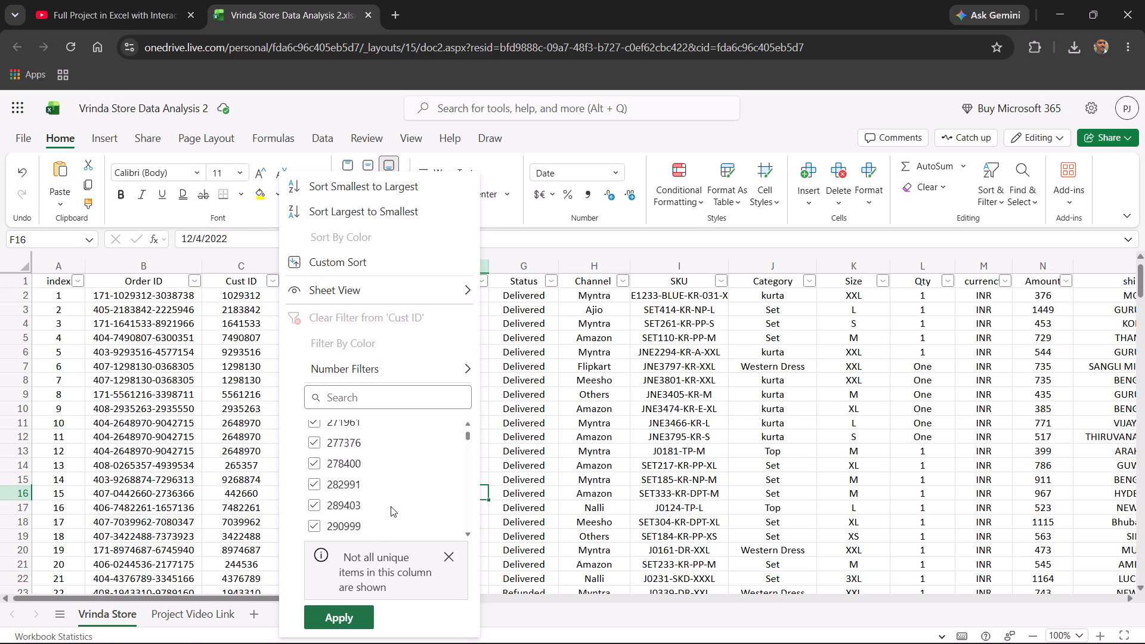
pyautogui.scroll(-3, 391, 506)
pyautogui.moveTo(468, 436); pyautogui.dragTo(468, 468)
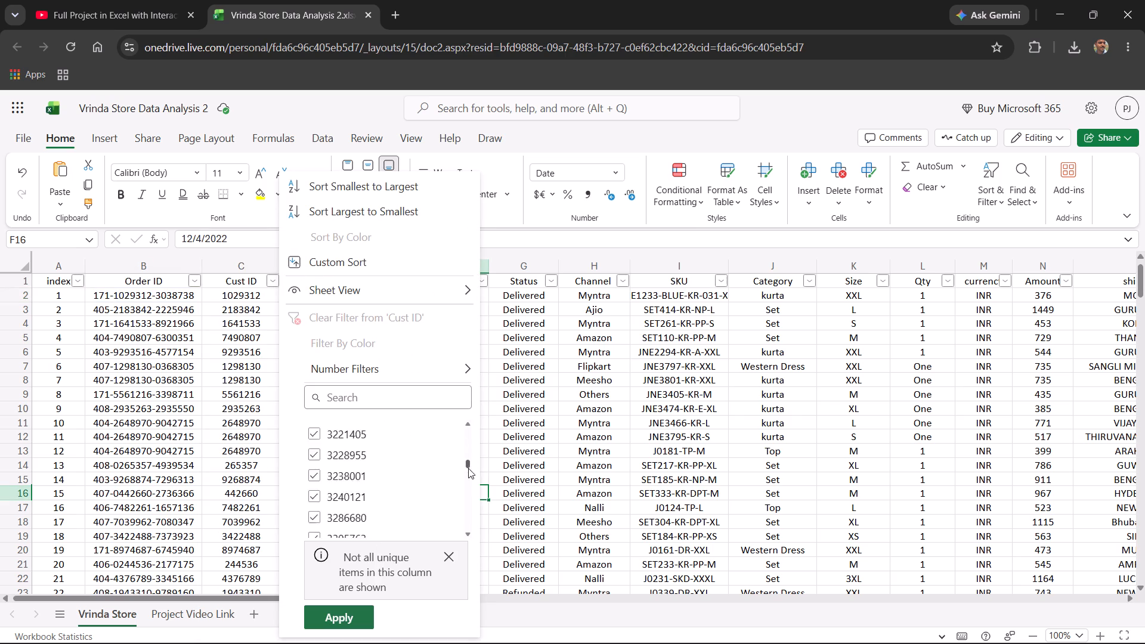
pyautogui.moveTo(468, 468); pyautogui.dragTo(468, 532)
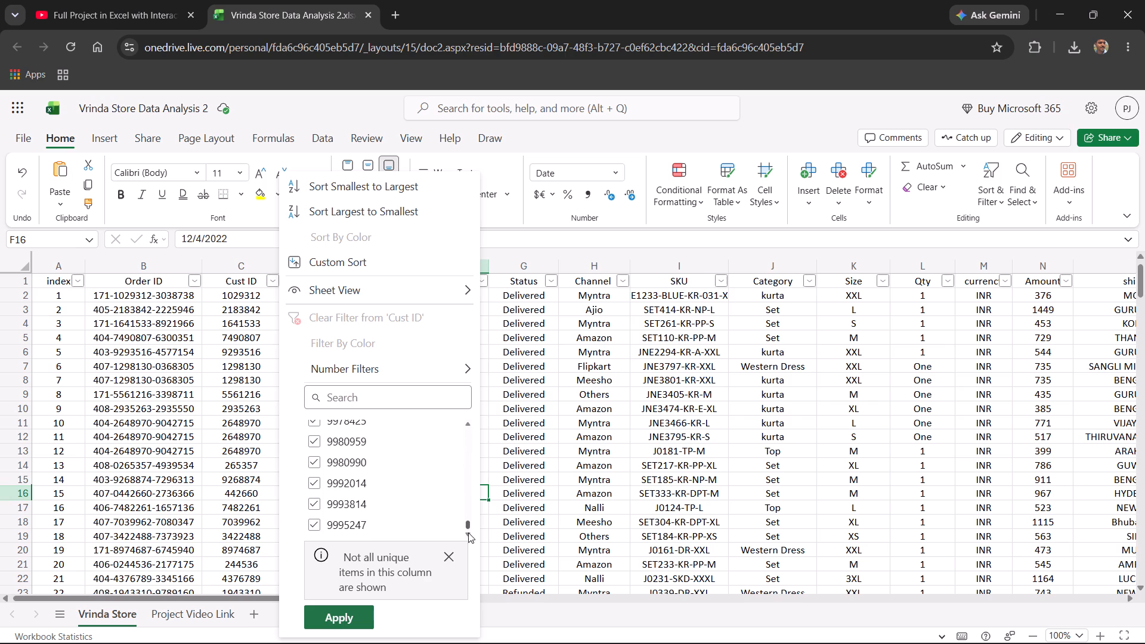
pyautogui.moveTo(468, 532); pyautogui.dragTo(468, 540)
pyautogui.click(539, 351)
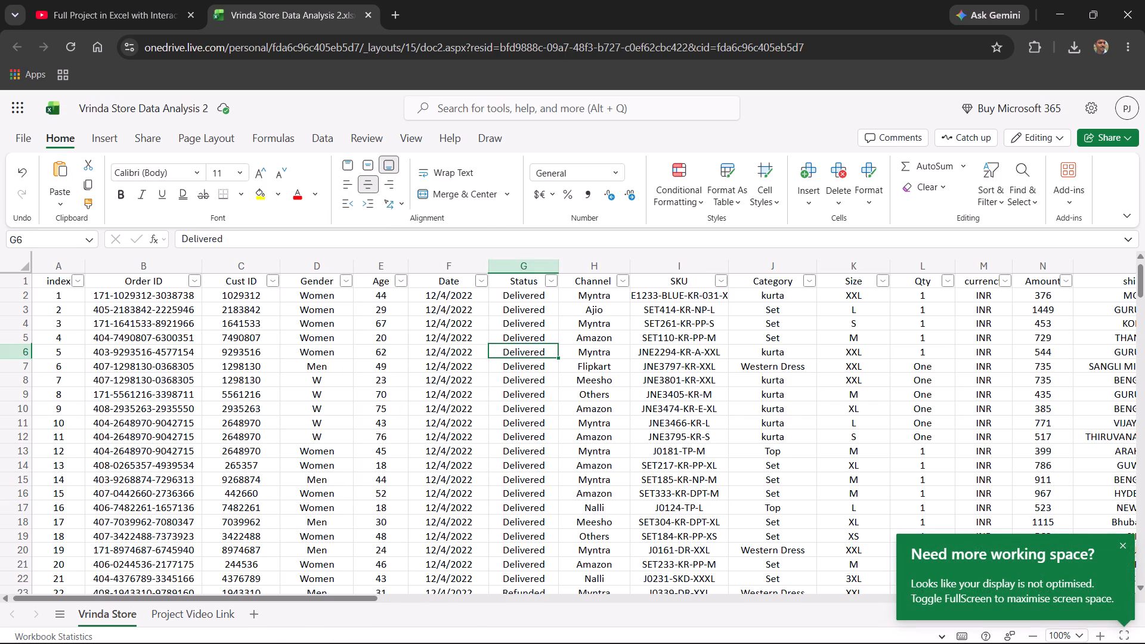
pyautogui.click(273, 280)
pyautogui.scroll(-7, 380, 459)
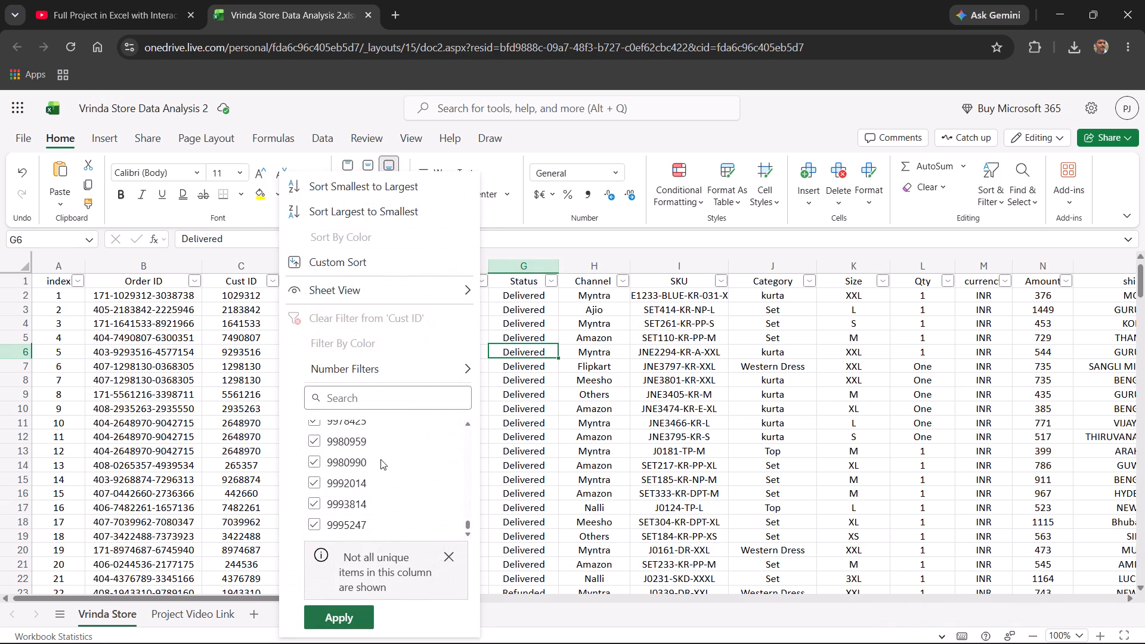
pyautogui.scroll(4, 402, 474)
pyautogui.click(515, 465)
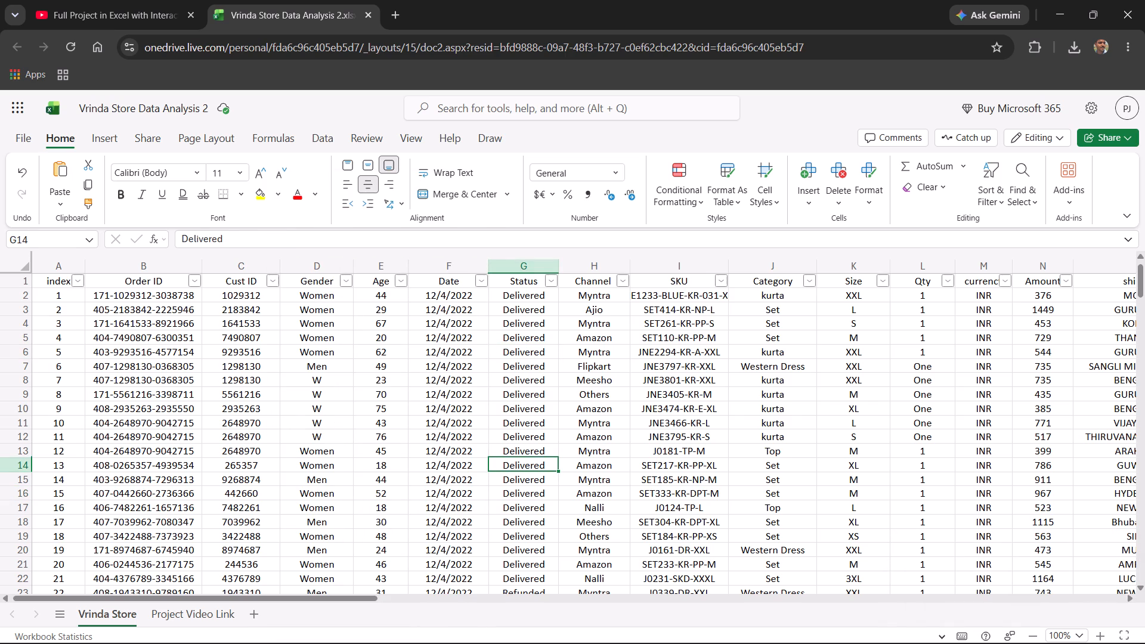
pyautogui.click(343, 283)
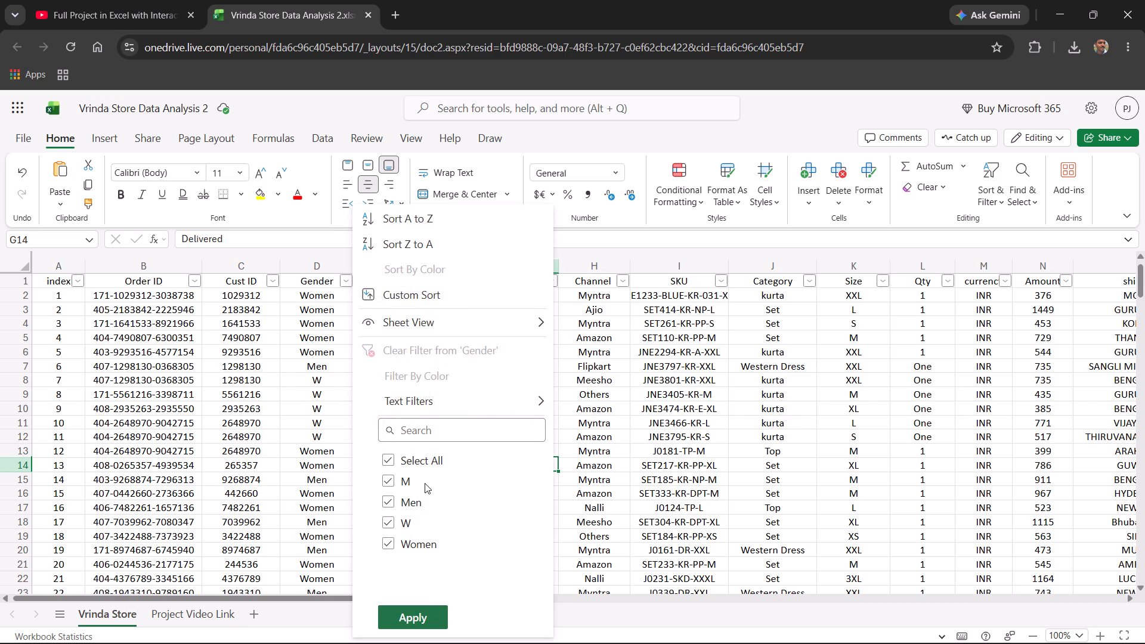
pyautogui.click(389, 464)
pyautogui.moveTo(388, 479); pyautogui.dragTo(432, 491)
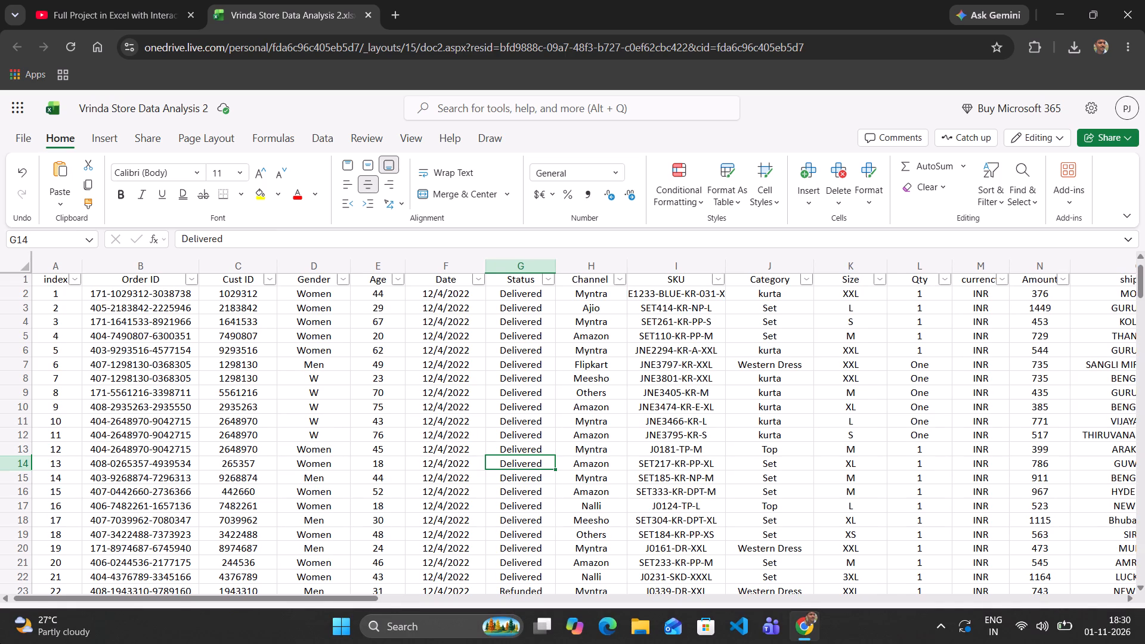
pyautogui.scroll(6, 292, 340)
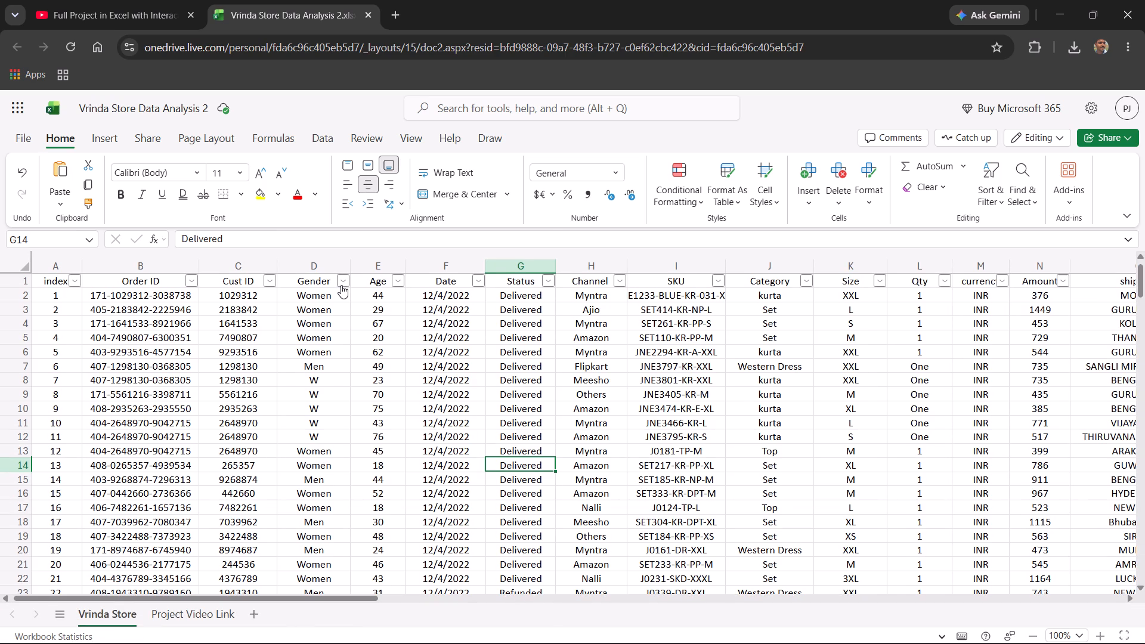
# Filter the Gender column to show only the rows with the value M.
pyautogui.click(345, 277)
pyautogui.click(385, 459)
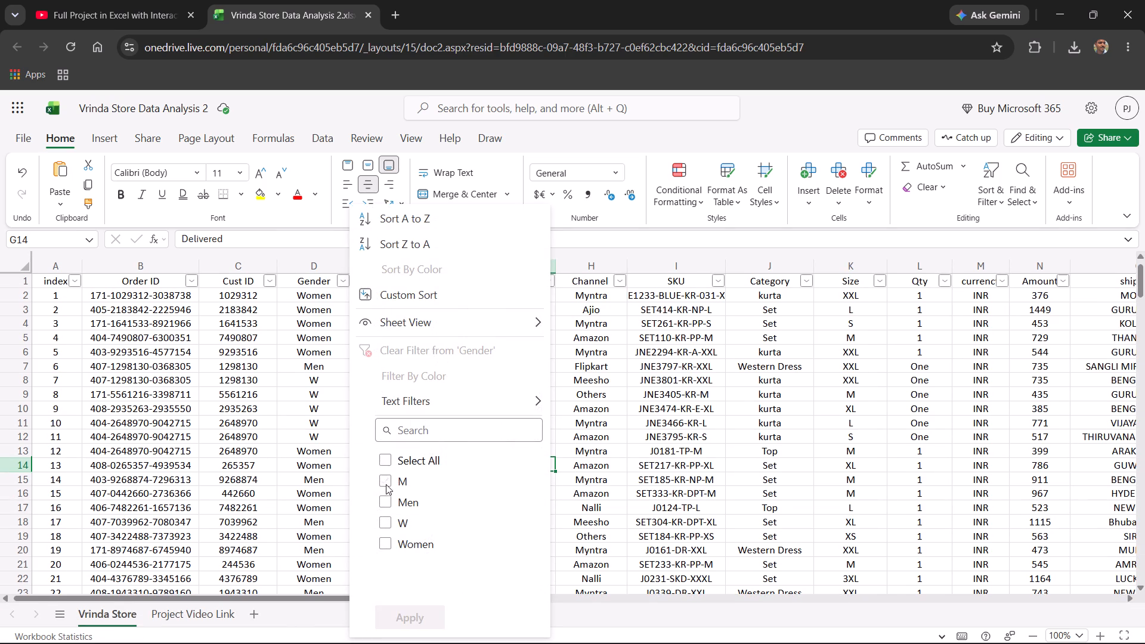
pyautogui.click(385, 479)
pyautogui.click(407, 622)
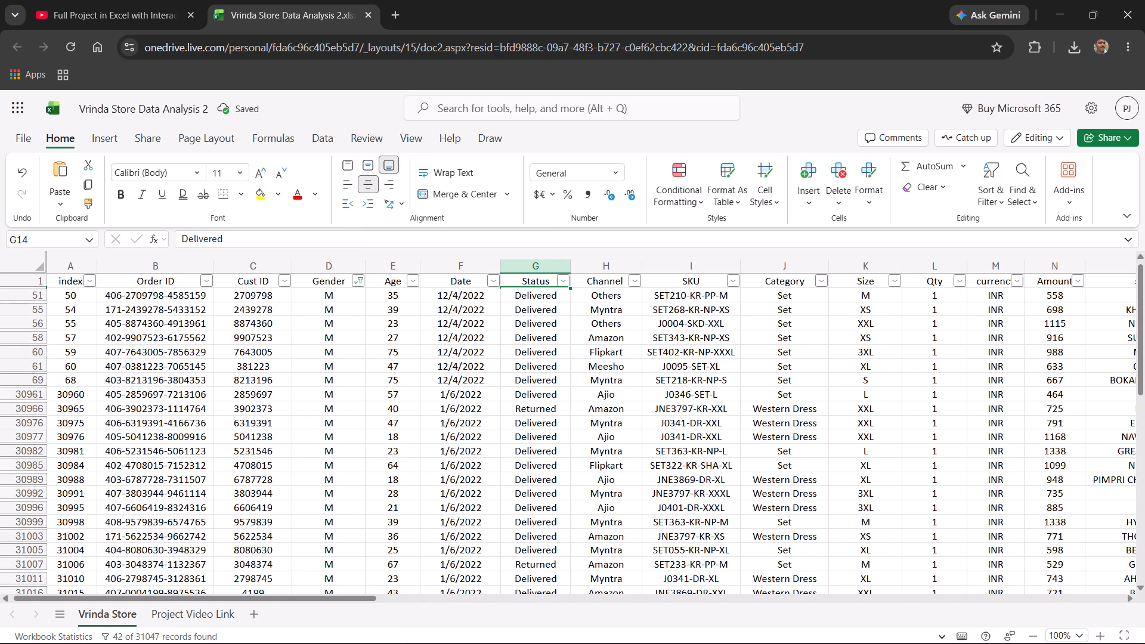
# Replace all "M" entries with "Men" within the sheet, matching entire cell contents, and close Find and Replace.
pyautogui.hotkey('ctrl', 'f')
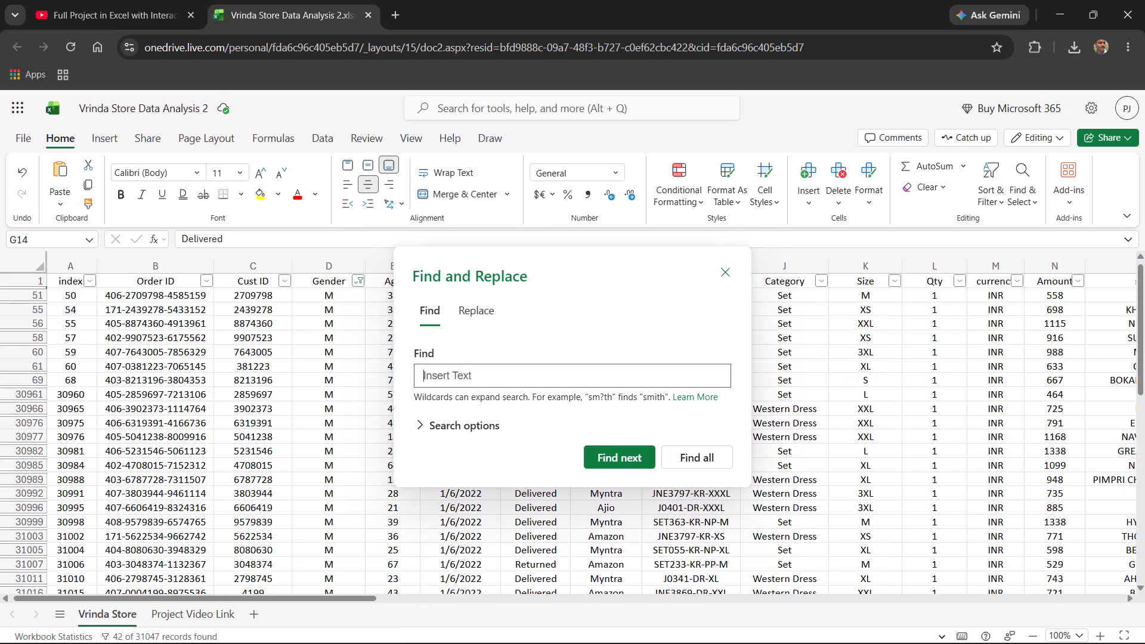
pyautogui.click(430, 423)
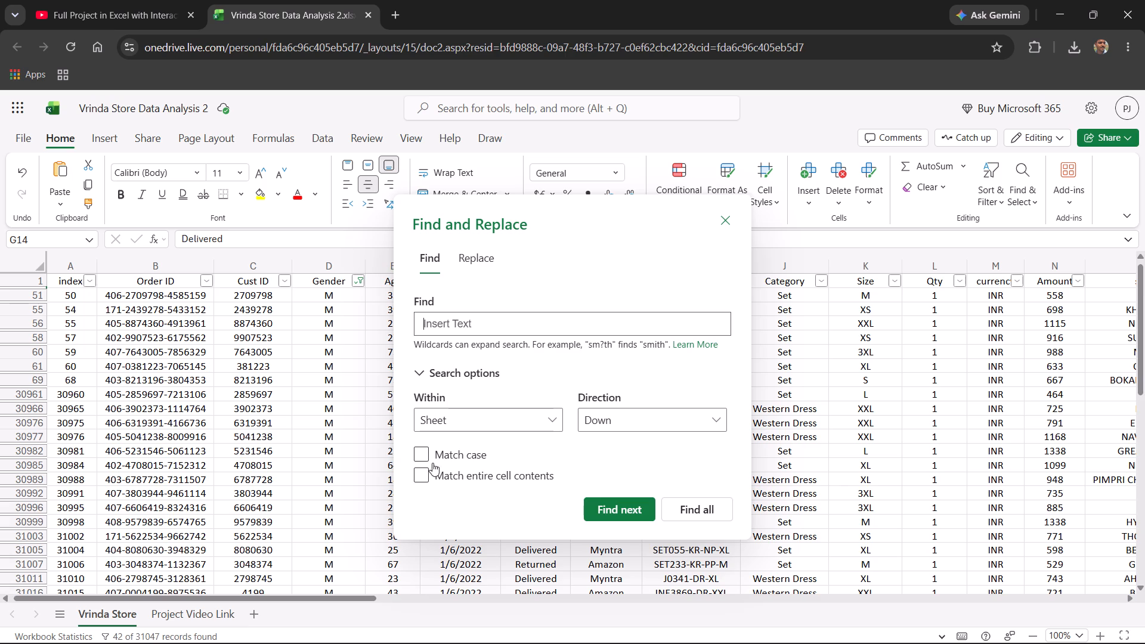
pyautogui.click(419, 475)
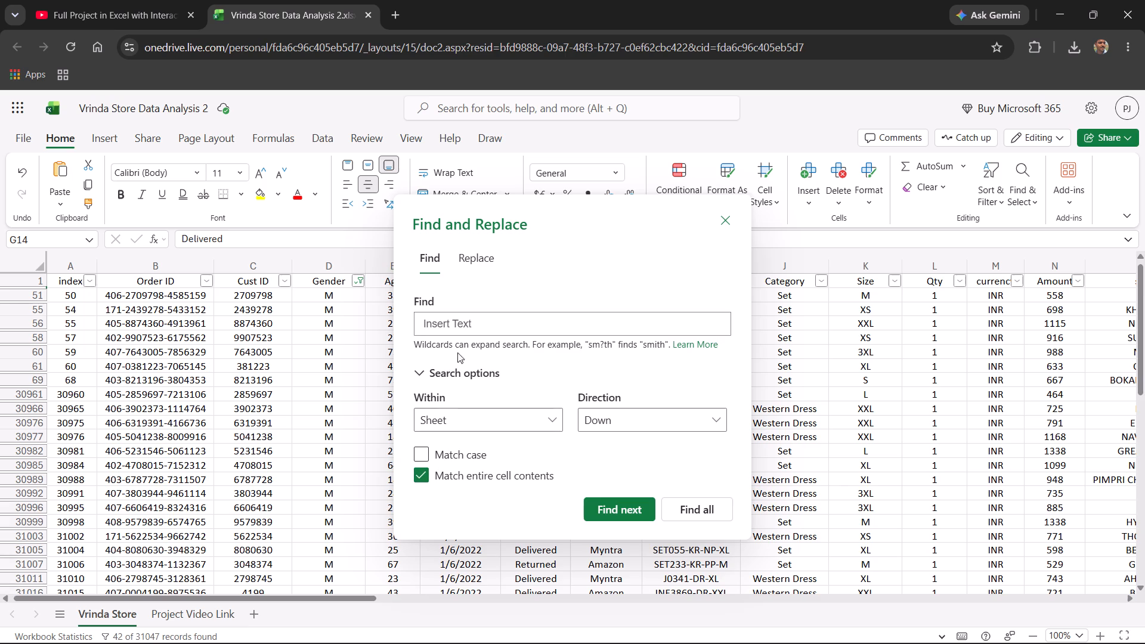
pyautogui.click(476, 328)
pyautogui.hotkey('shift', 'm')
pyautogui.click(484, 252)
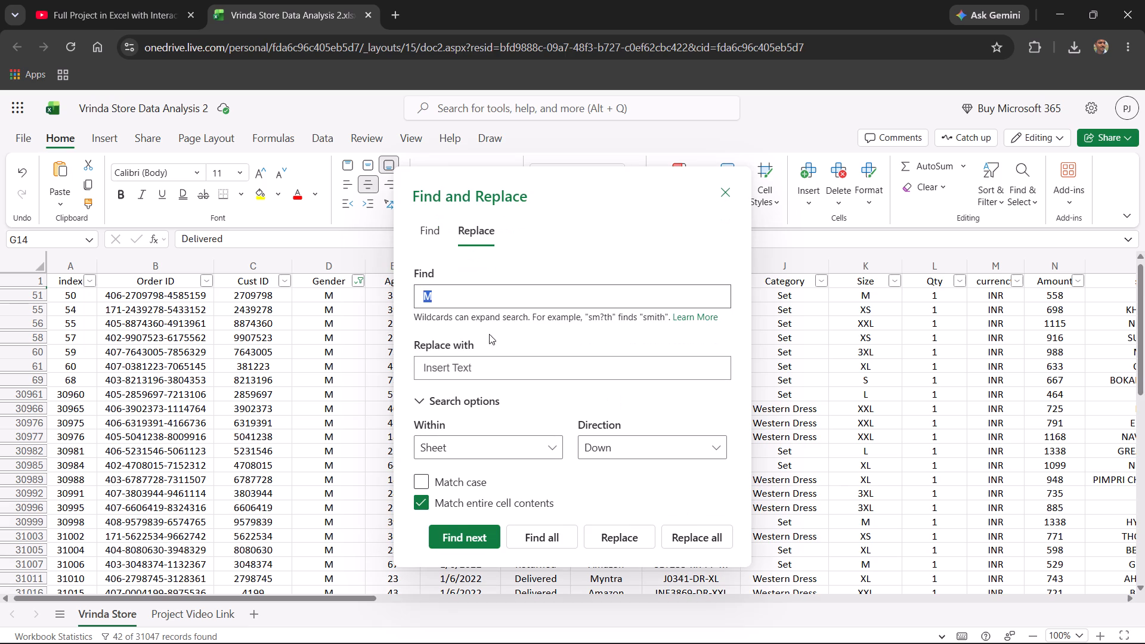
pyautogui.click(475, 355)
pyautogui.click(476, 368)
pyautogui.write('Men')
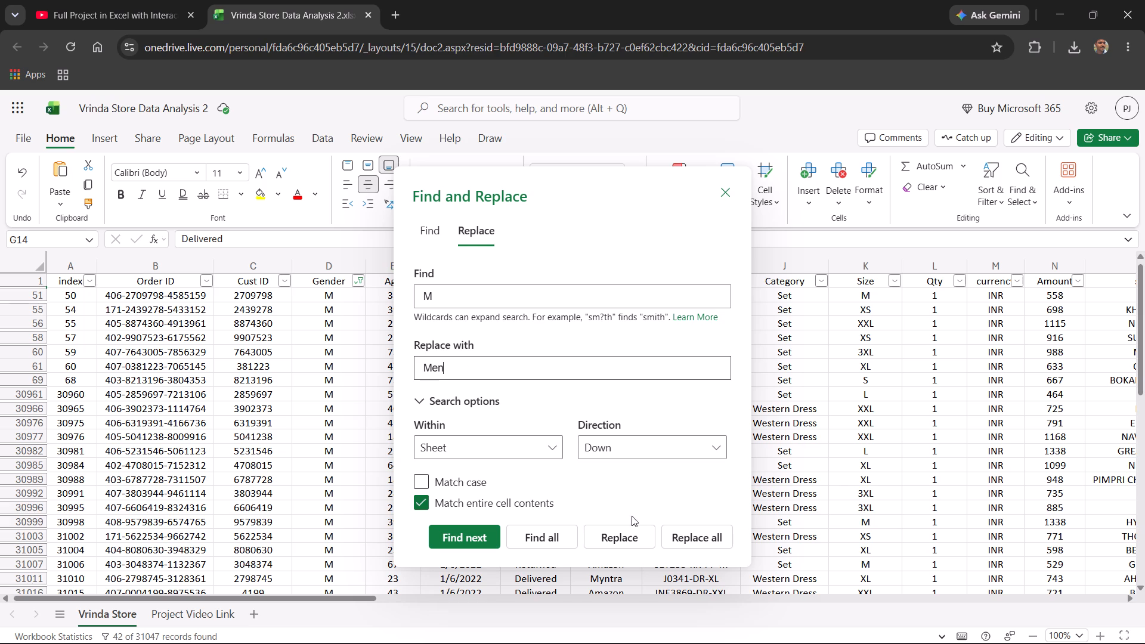
pyautogui.click(701, 538)
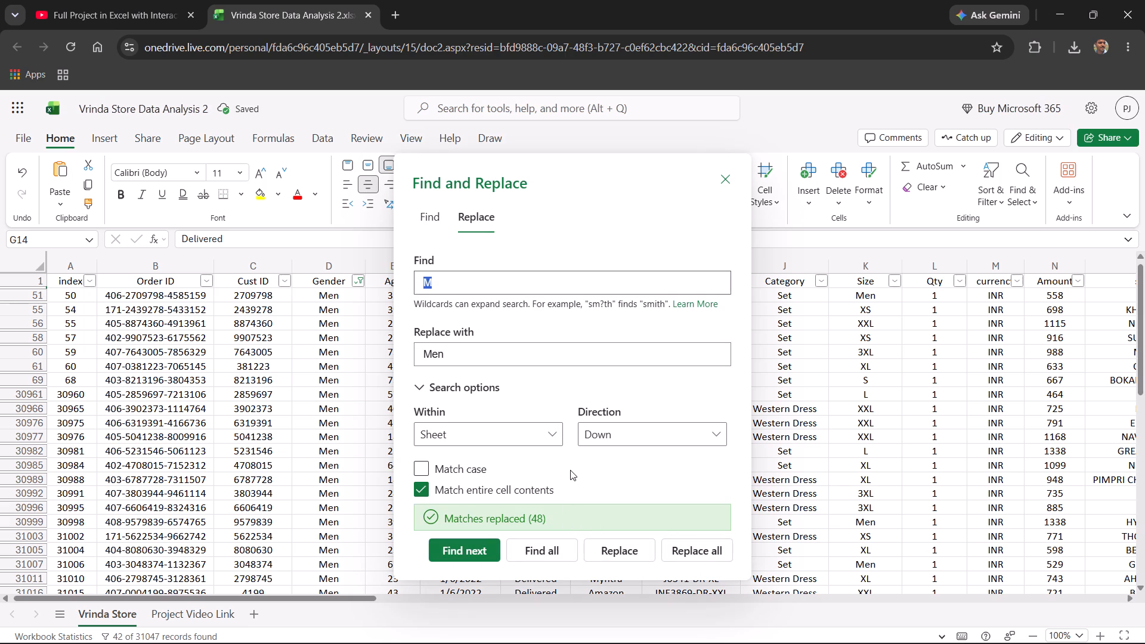
pyautogui.scroll(-2, 624, 360)
pyautogui.click(727, 177)
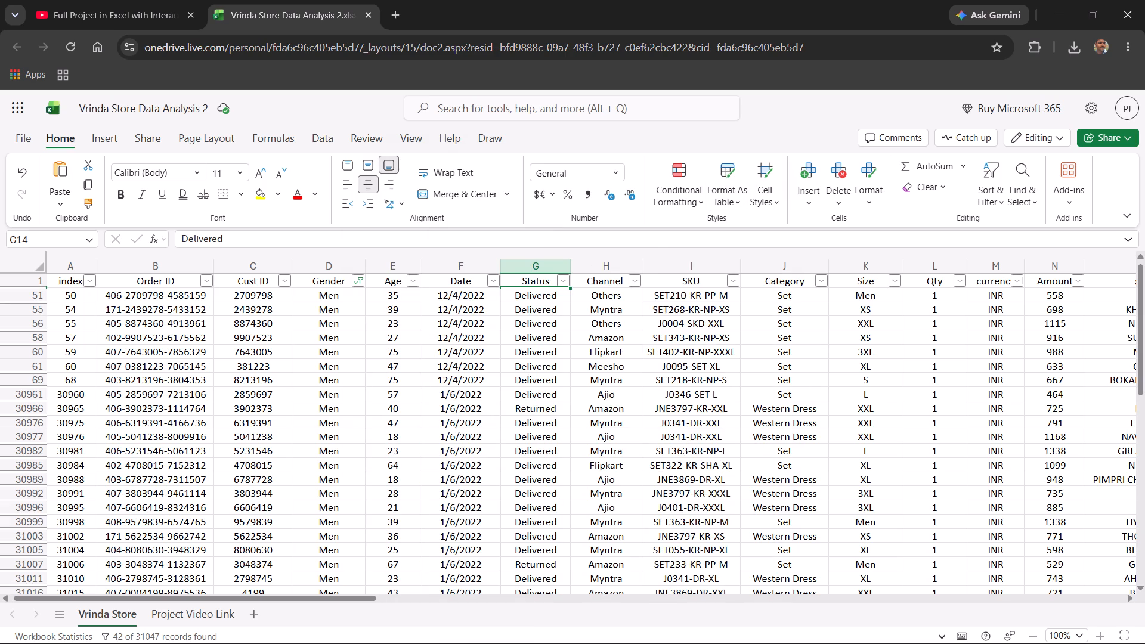
# Filter the Gender column to show only the rows with the value W.
pyautogui.click(360, 281)
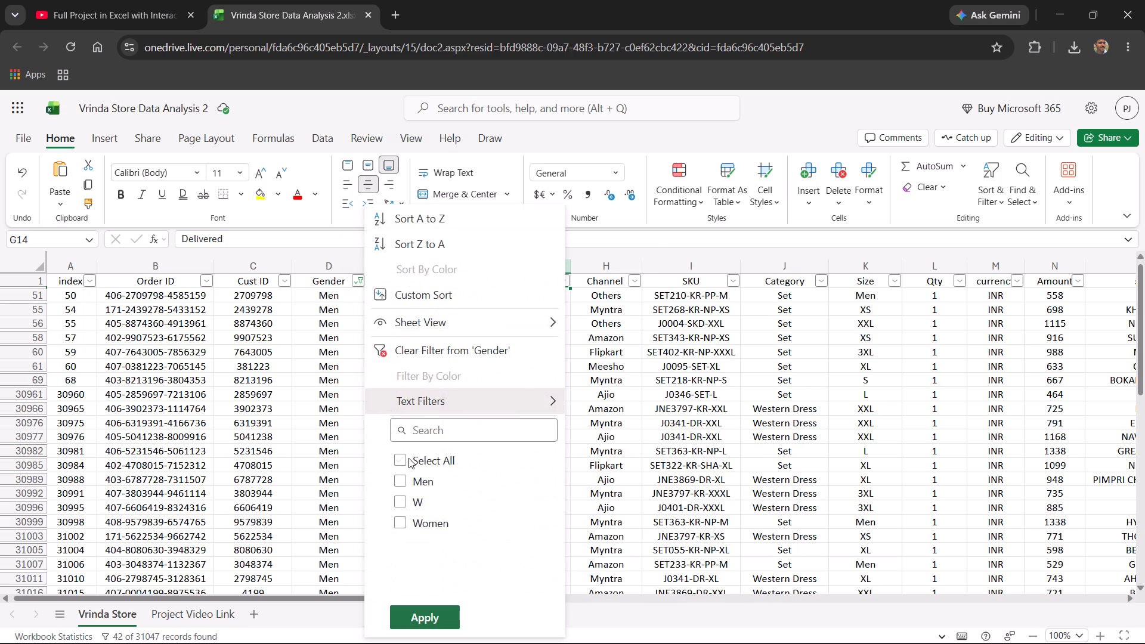
pyautogui.click(400, 503)
pyautogui.click(442, 611)
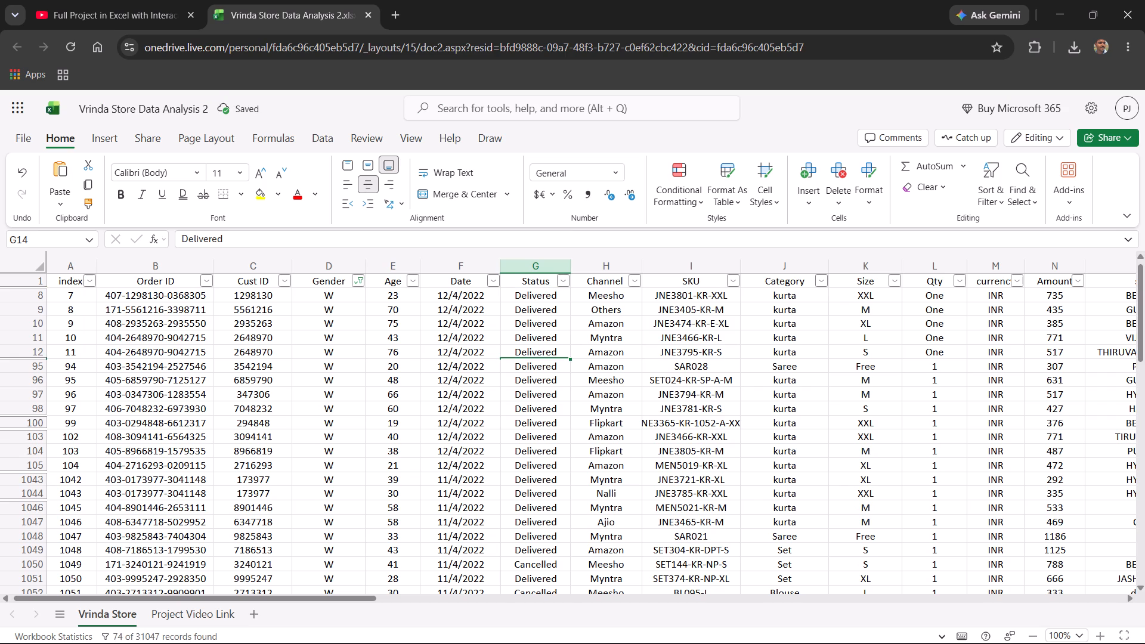
# Replace all "W" entries with "Women" within the sheet, matching entire cell contents, and close Find and Replace.
pyautogui.hotkey('ctrl', 'f')
pyautogui.doubleClick(437, 432)
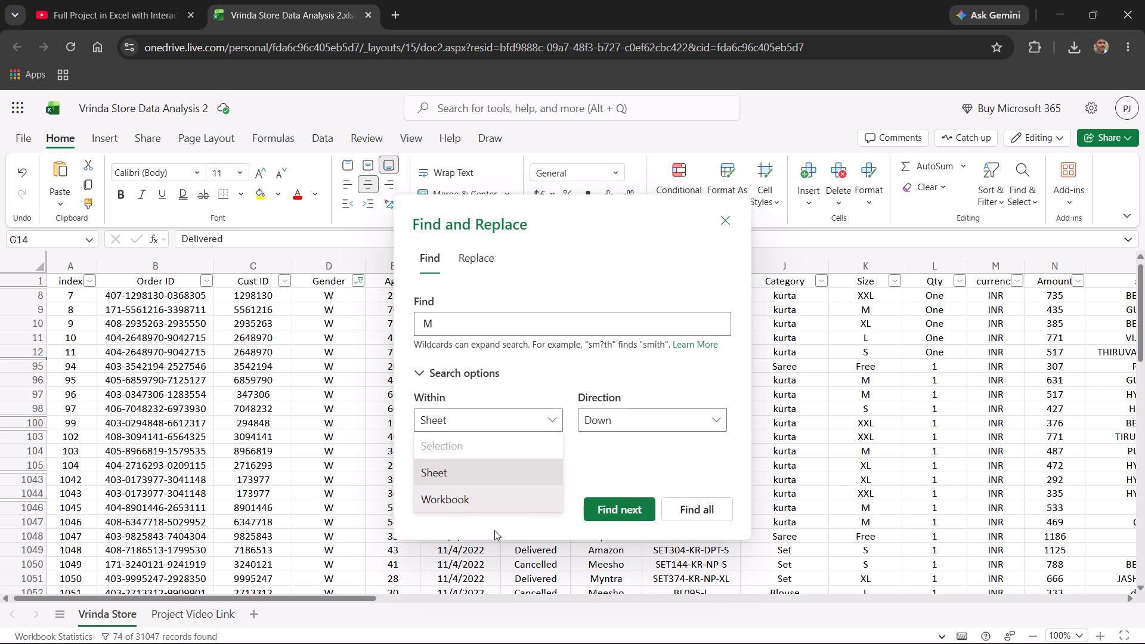
pyautogui.click(547, 366)
pyautogui.click(462, 426)
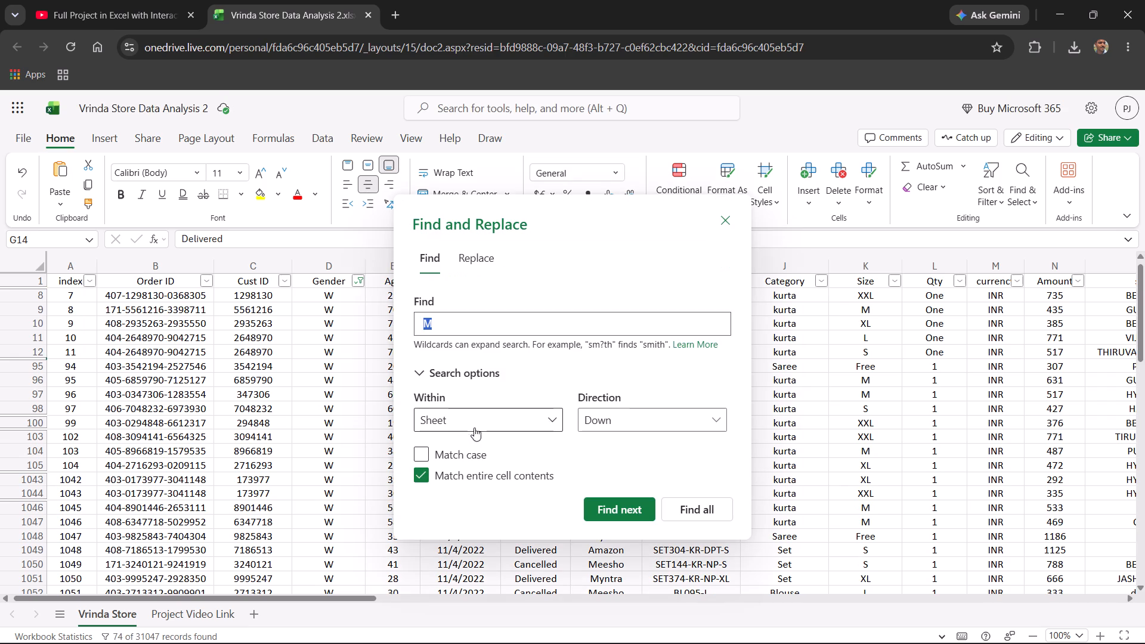
pyautogui.click(475, 261)
pyautogui.click(443, 373)
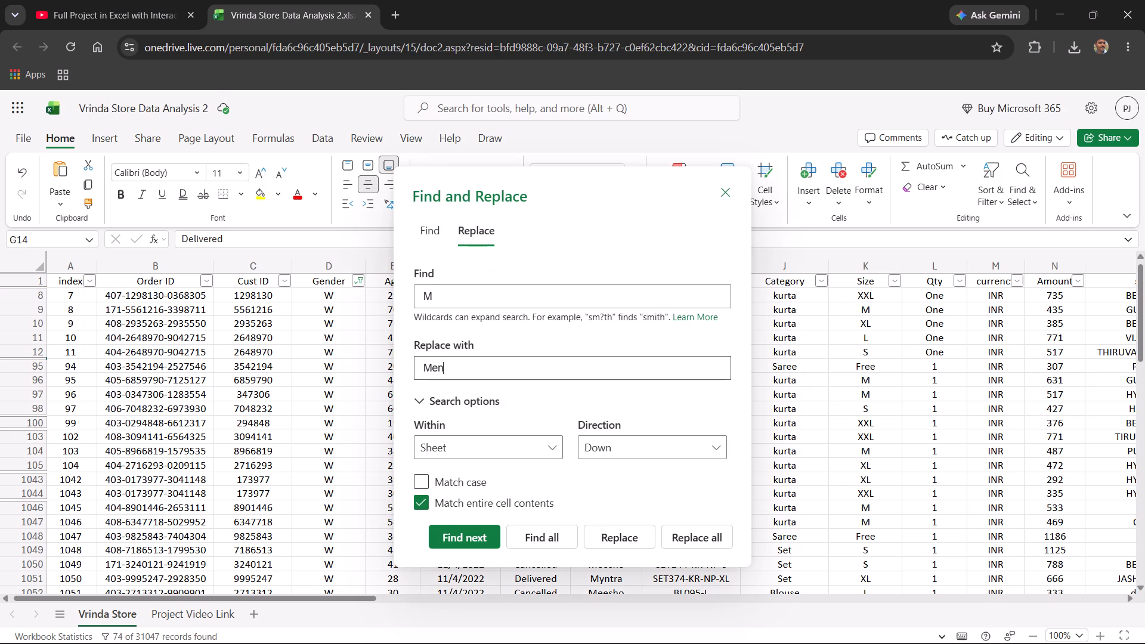
pyautogui.click(449, 299)
pyautogui.hotkey('shift', 'w')
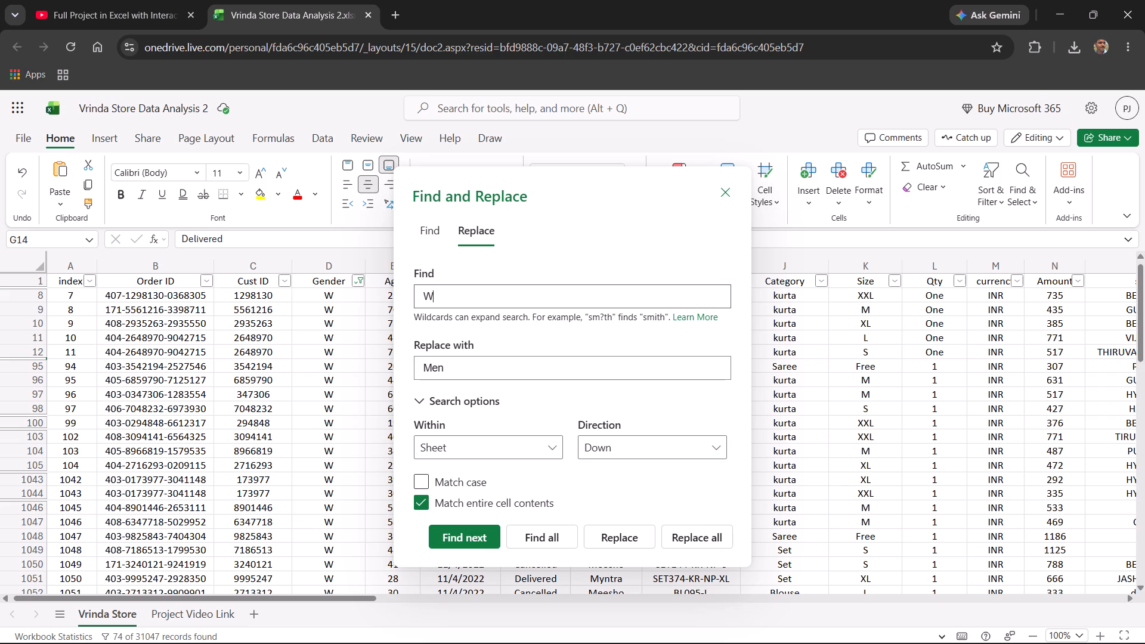
pyautogui.click(440, 363)
pyautogui.click(431, 367)
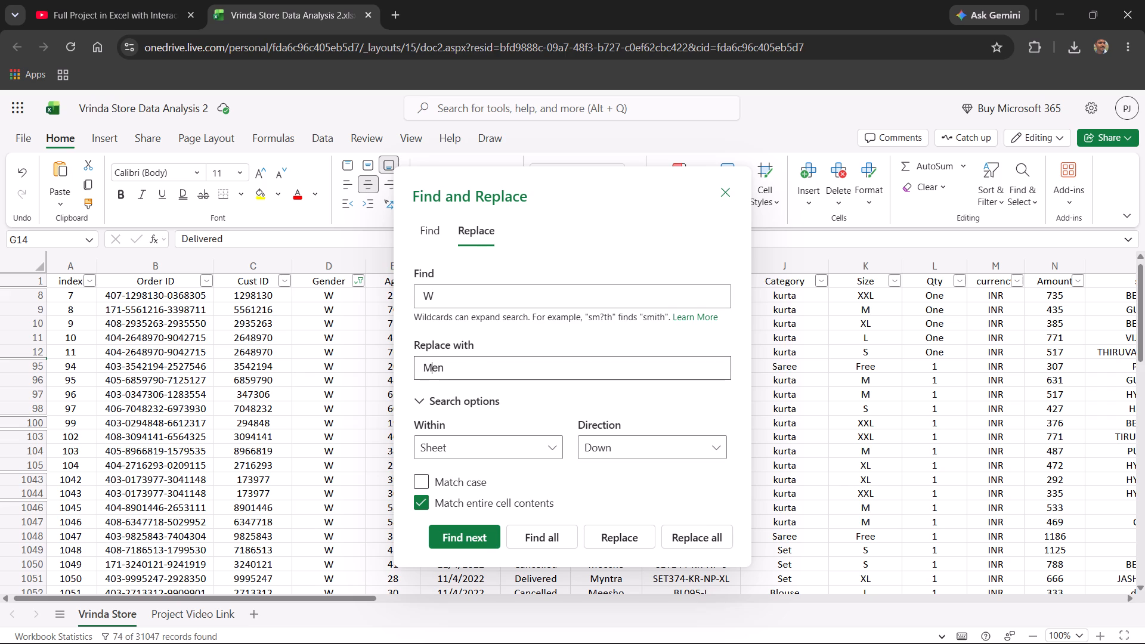
pyautogui.press('BackSpace')
pyautogui.write('Wom')
pyautogui.click(679, 540)
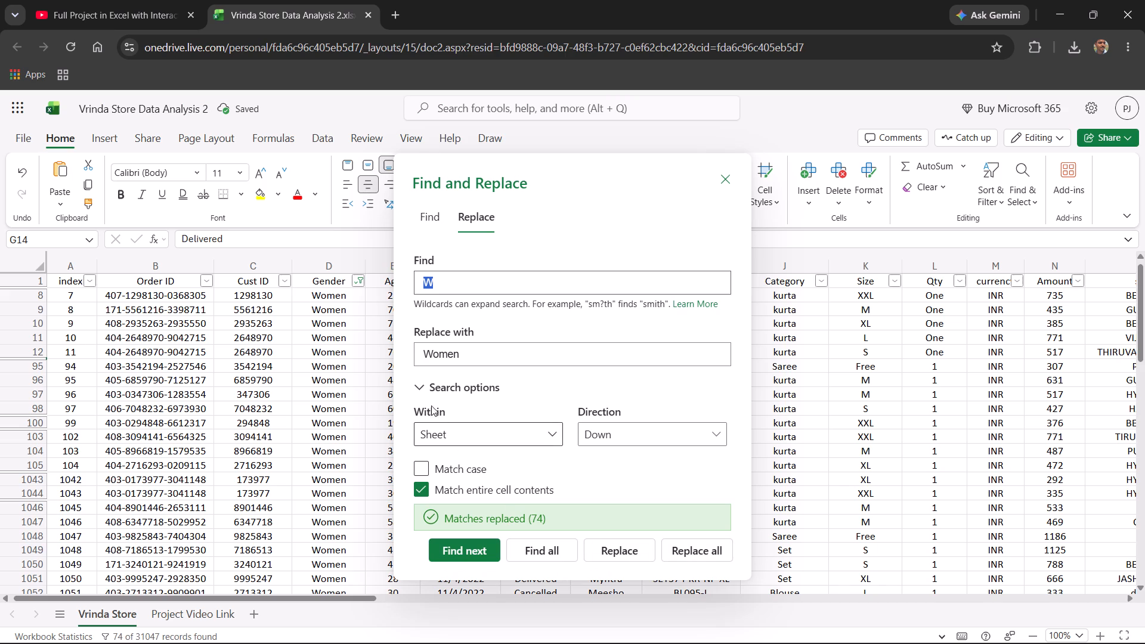
pyautogui.click(356, 308)
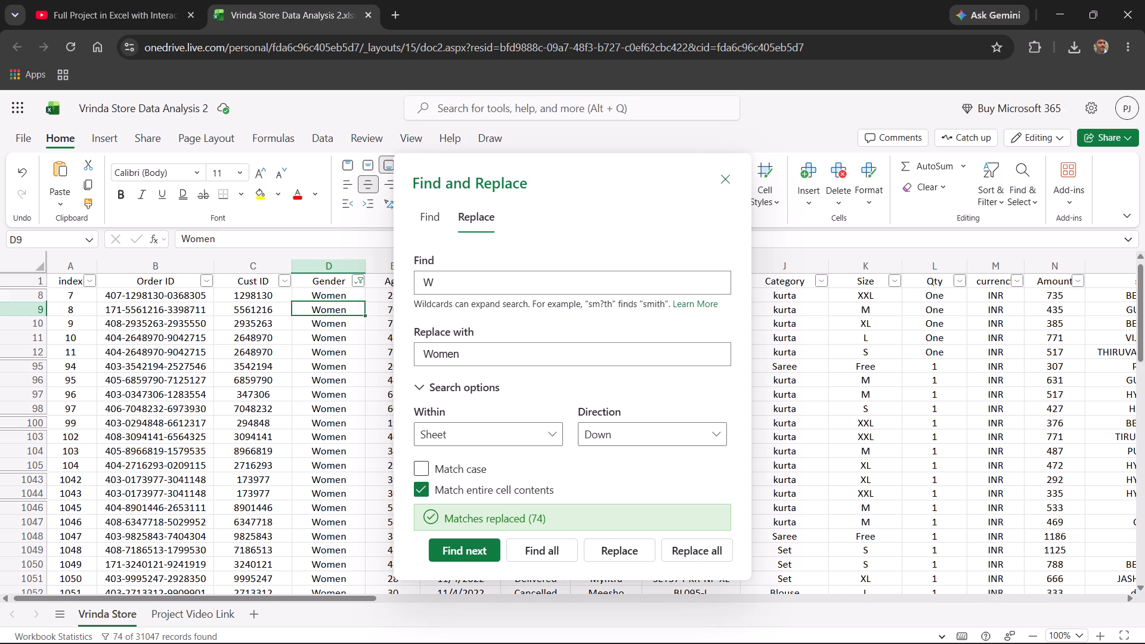
pyautogui.click(719, 182)
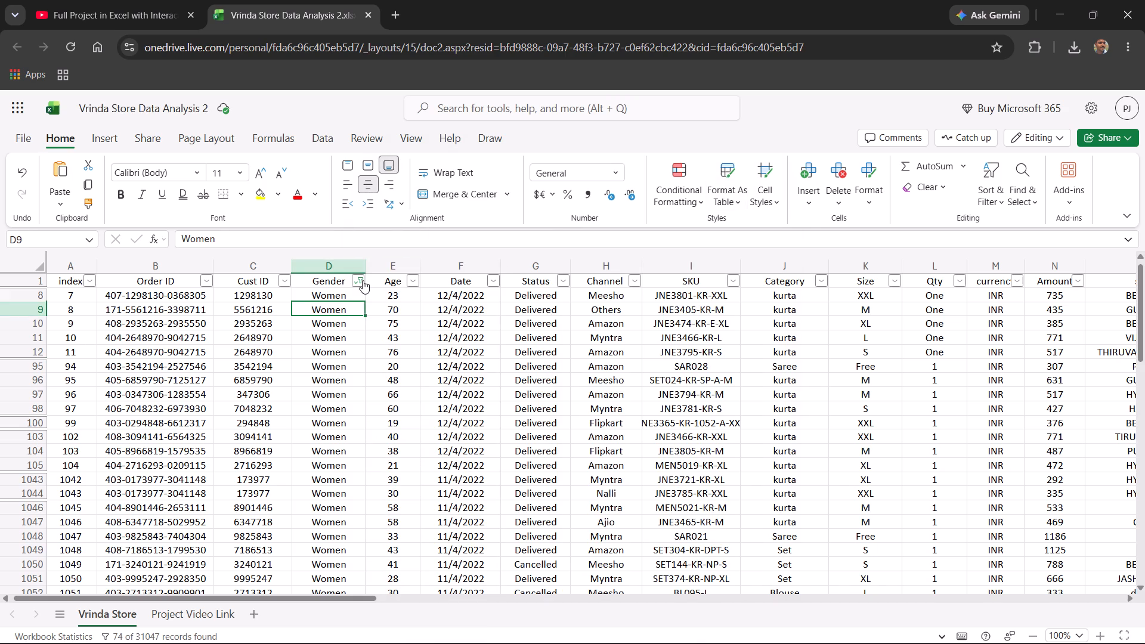
# Reset the Gender column filter to show the rows with all values.
pyautogui.click(361, 278)
pyautogui.click(404, 463)
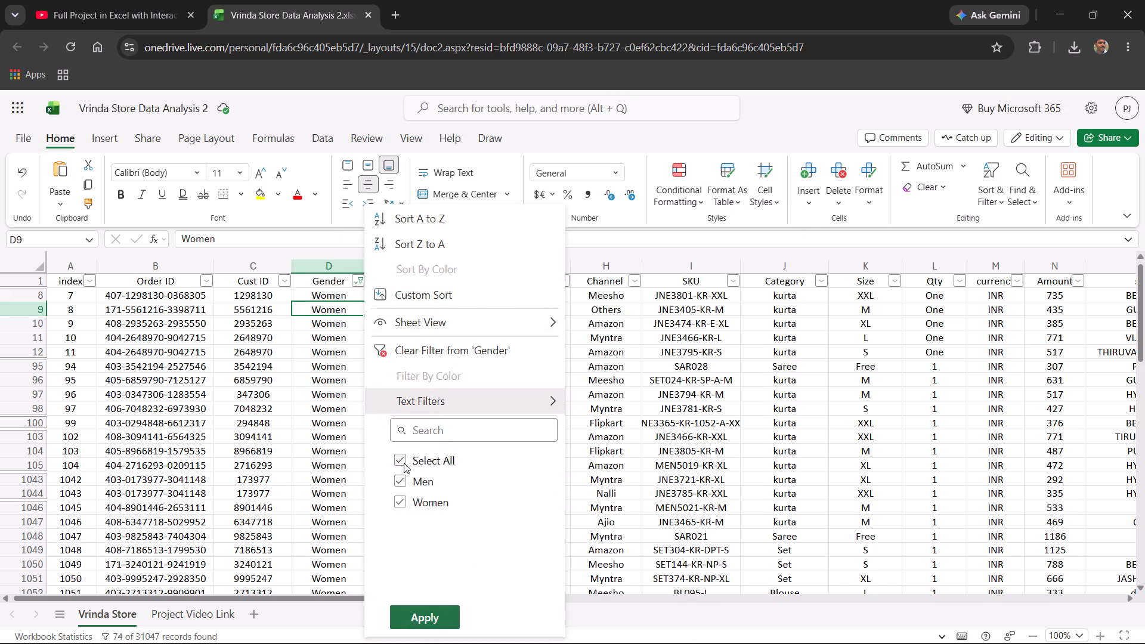
pyautogui.click(443, 601)
pyautogui.click(441, 614)
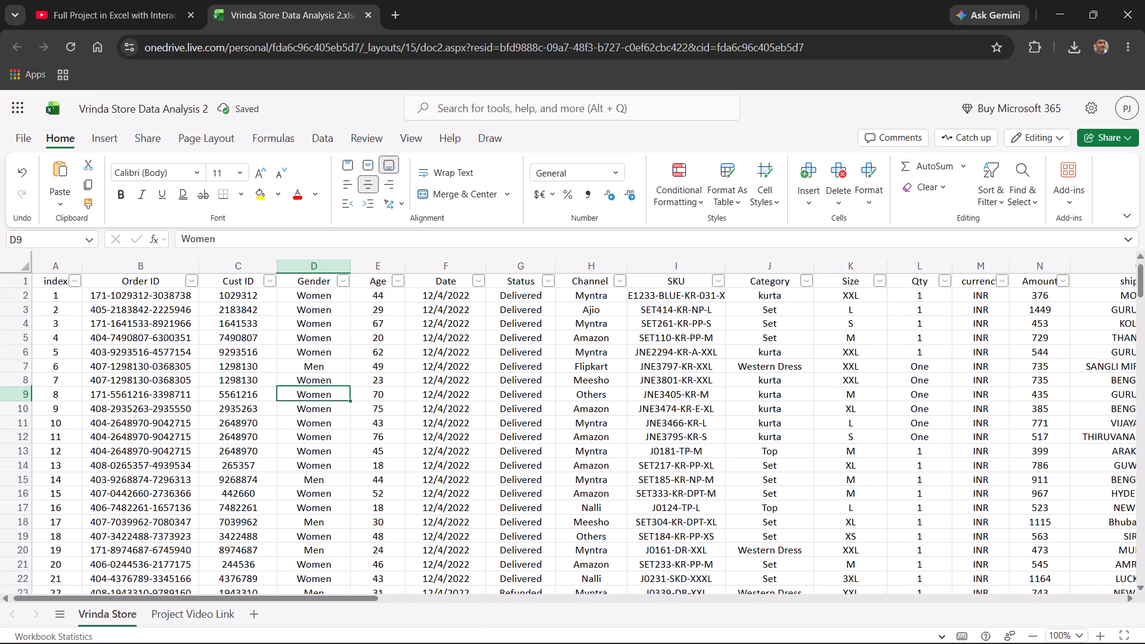
# Examine the list of distinct filter values in the Age column for inconsistent entries, without applying a filter.
pyautogui.click(395, 279)
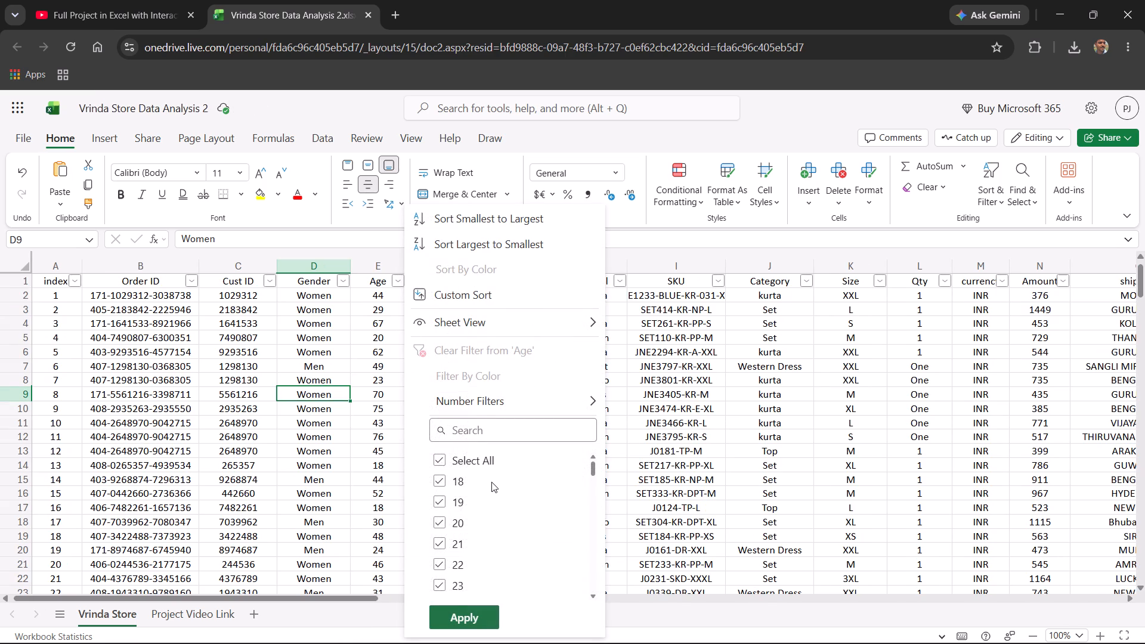
pyautogui.scroll(1, 491, 484)
pyautogui.scroll(-6, 491, 486)
pyautogui.scroll(1, 491, 486)
pyautogui.scroll(-4, 491, 486)
pyautogui.scroll(1, 491, 486)
pyautogui.scroll(-2, 491, 486)
pyautogui.scroll(1, 491, 486)
pyautogui.scroll(-10, 491, 486)
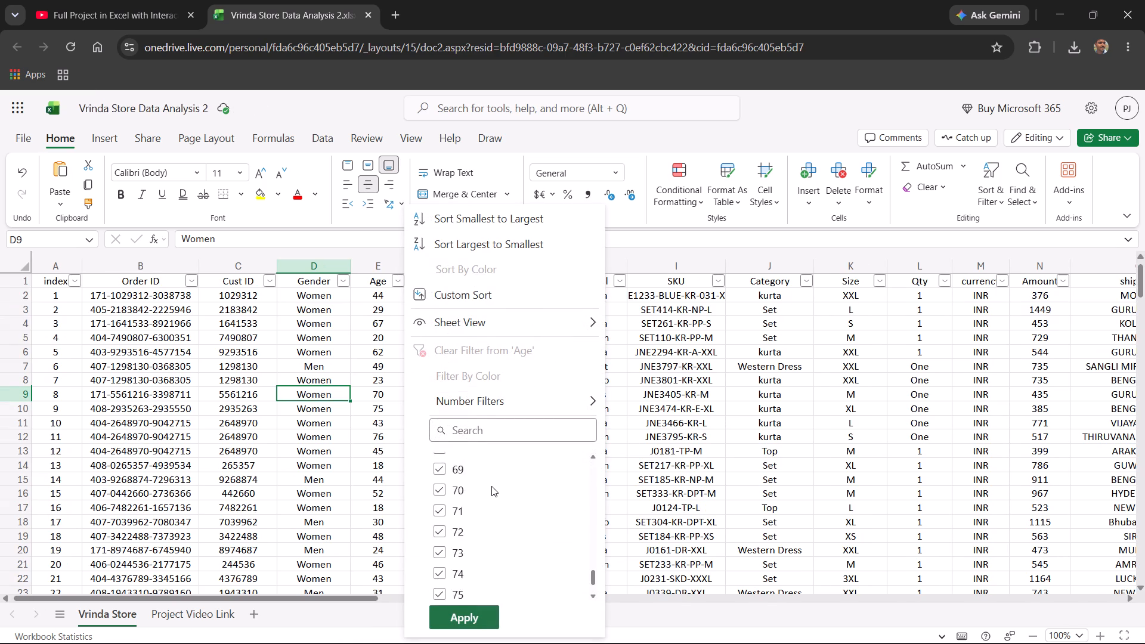
pyautogui.scroll(1, 491, 486)
pyautogui.scroll(-4, 491, 486)
pyautogui.click(671, 439)
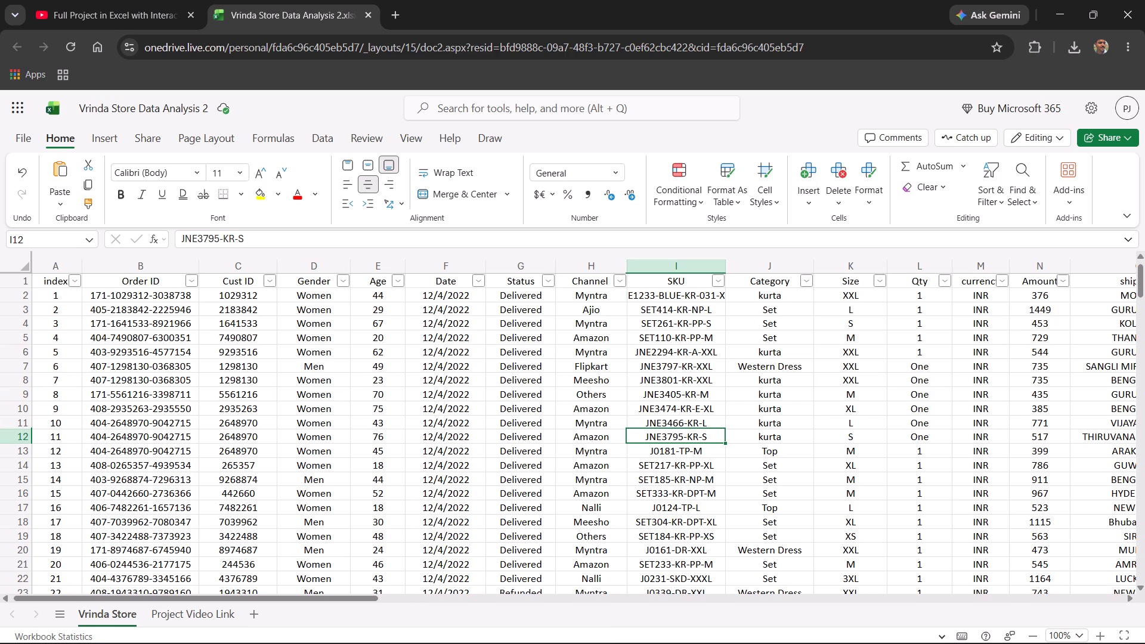
# Examine the years and months listed in the Date column's filter, collapse the 2022 group and leave the filter unapplied.
pyautogui.click(474, 283)
pyautogui.scroll(-5, 574, 555)
pyautogui.scroll(3, 574, 555)
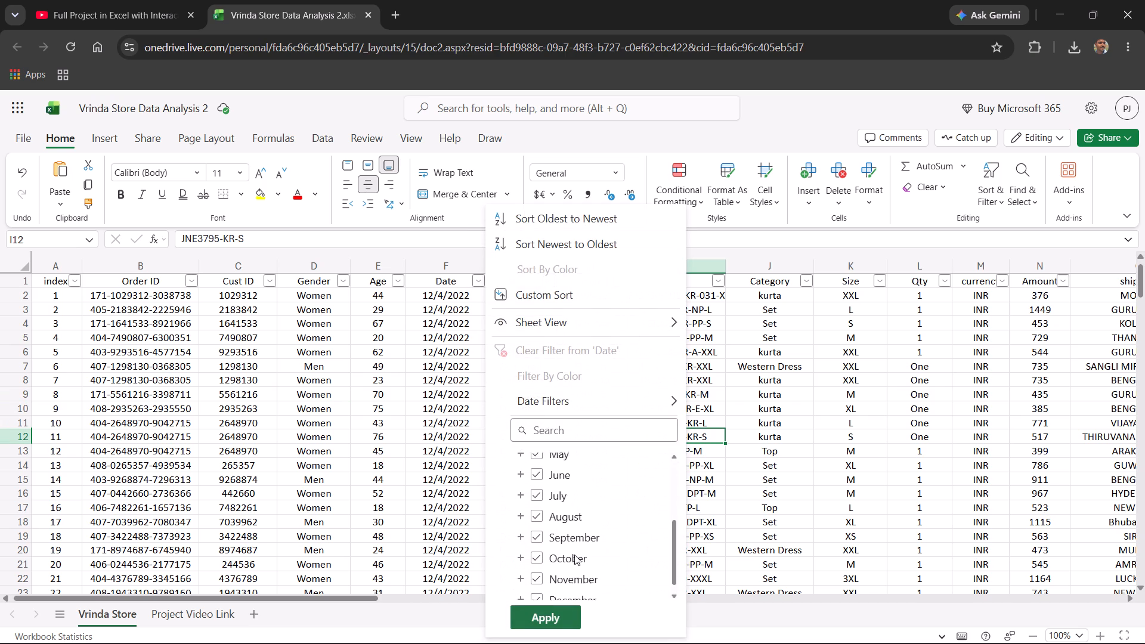
pyautogui.scroll(3, 574, 555)
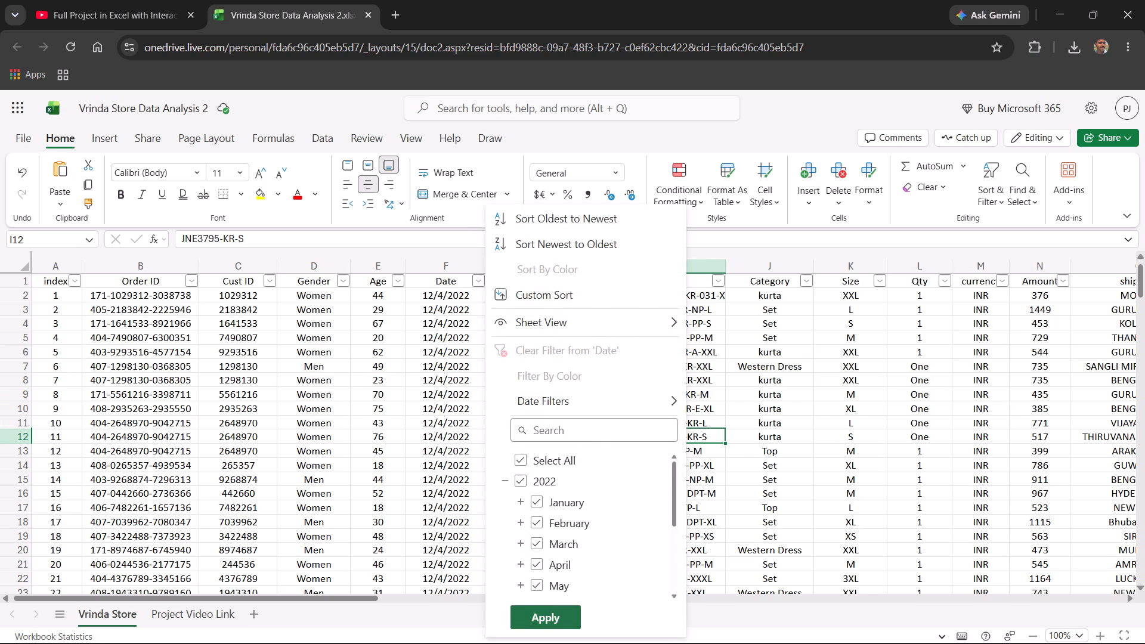
pyautogui.scroll(-2, 441, 410)
pyautogui.scroll(1, 441, 410)
pyautogui.scroll(-3, 441, 410)
pyautogui.scroll(1, 441, 410)
pyautogui.scroll(-1, 441, 410)
pyautogui.scroll(1, 441, 410)
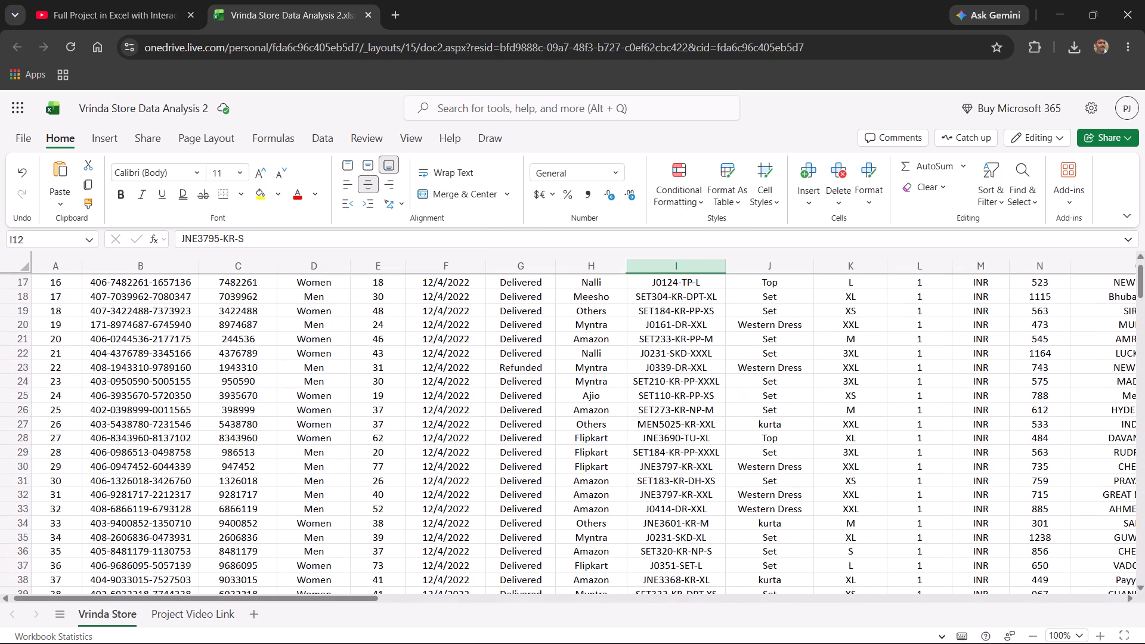
pyautogui.scroll(2, 449, 390)
pyautogui.scroll(-1, 449, 390)
pyautogui.scroll(6, 449, 390)
pyautogui.click(475, 278)
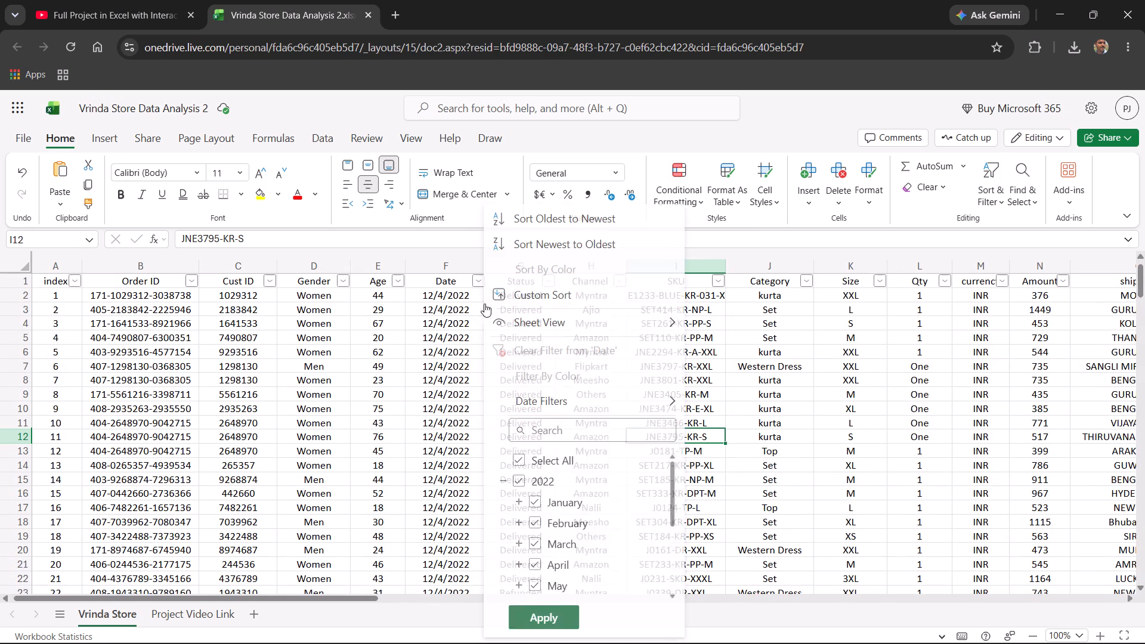
pyautogui.scroll(-10, 530, 491)
pyautogui.scroll(1, 530, 491)
pyautogui.scroll(-1, 530, 491)
pyautogui.scroll(2, 530, 491)
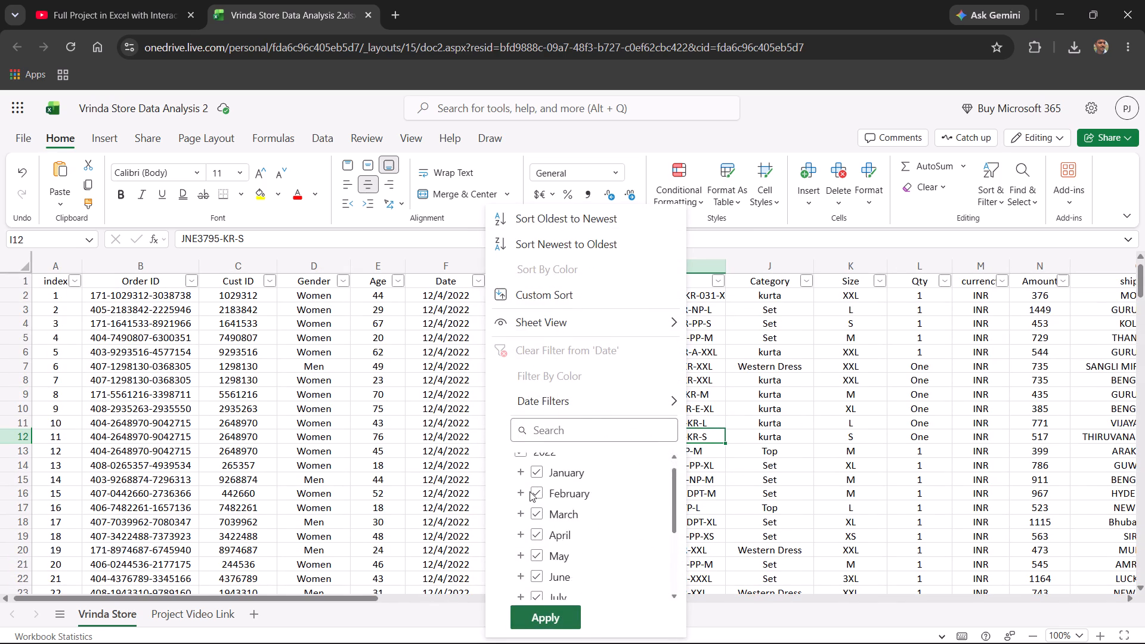
pyautogui.scroll(3, 530, 491)
pyautogui.scroll(-1, 530, 491)
pyautogui.scroll(2, 530, 491)
pyautogui.click(503, 478)
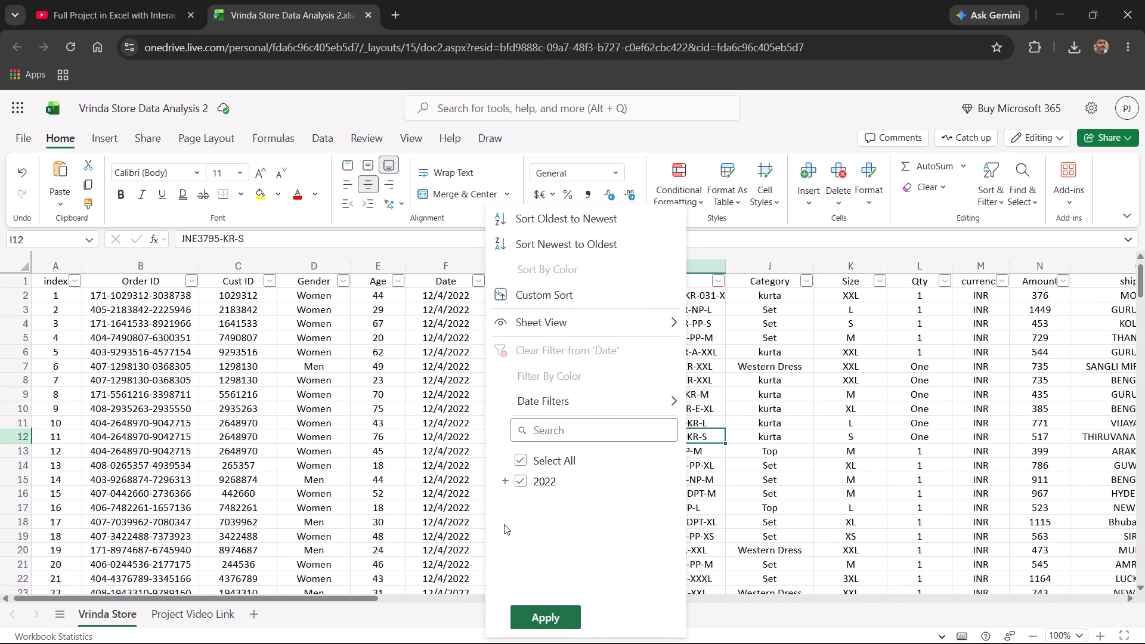
pyautogui.click(431, 466)
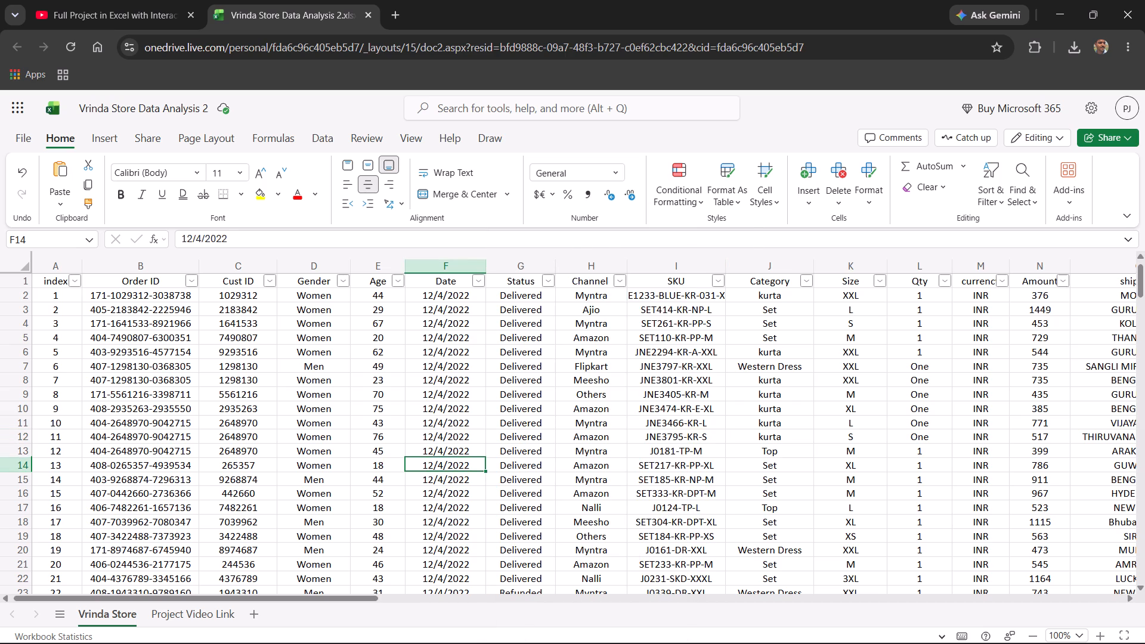
# Examine the distinct filter values in the Status and Channel columns for inconsistent entries.
pyautogui.click(549, 278)
pyautogui.click(473, 409)
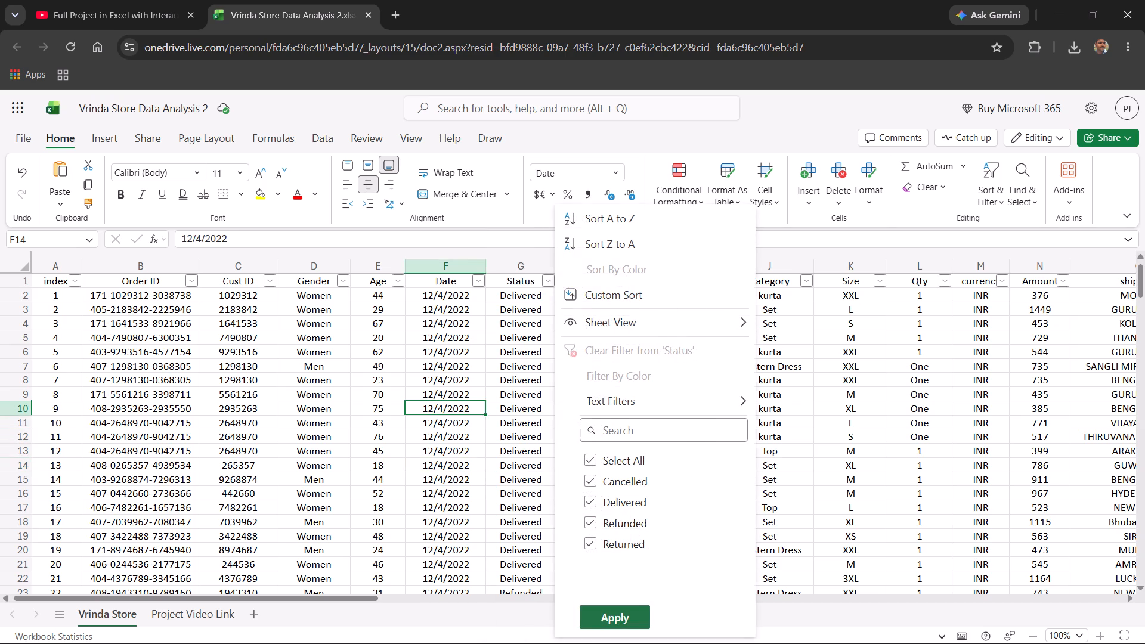
pyautogui.click(619, 283)
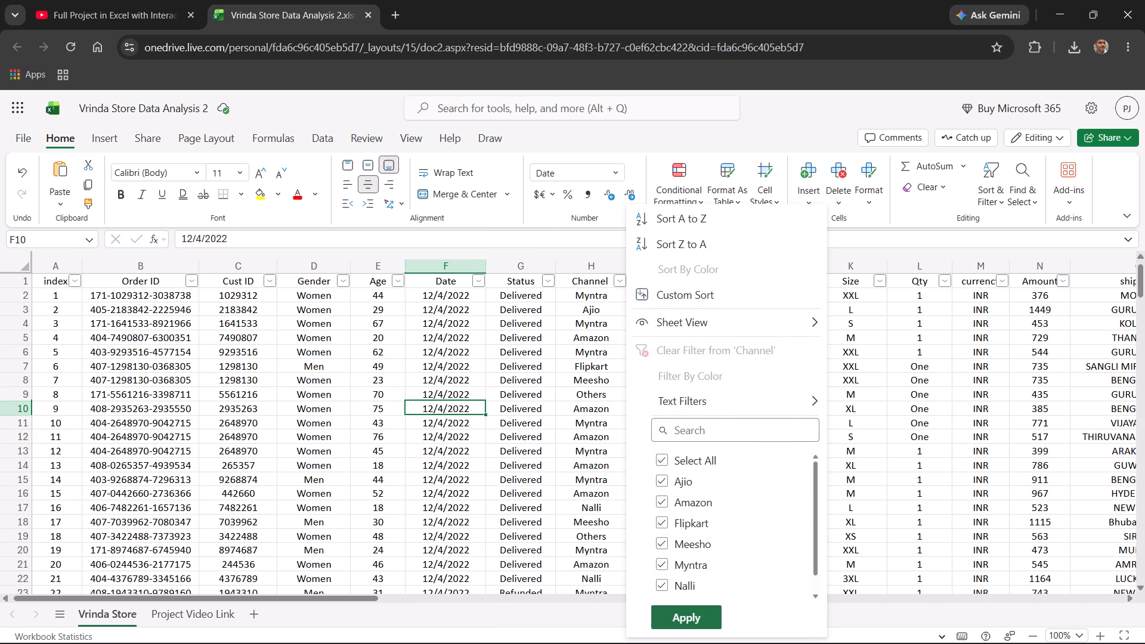
pyautogui.scroll(-8, 626, 494)
pyautogui.click(541, 473)
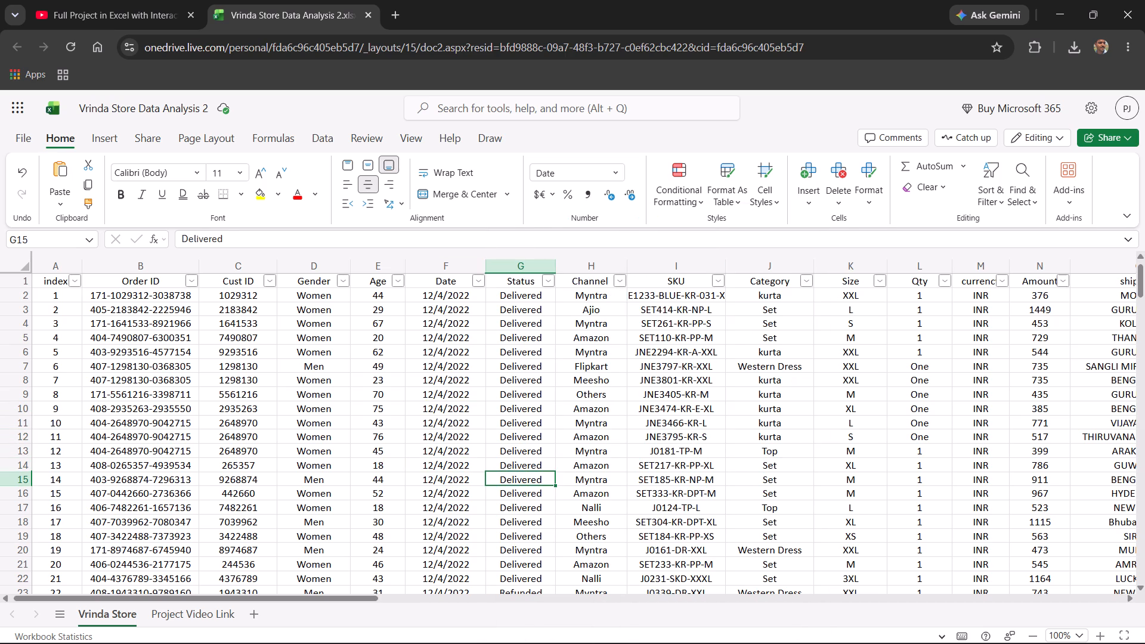
# Examine the list of distinct filter values in the SKU column through to its end, without applying a filter.
pyautogui.click(722, 281)
pyautogui.scroll(-4, 769, 490)
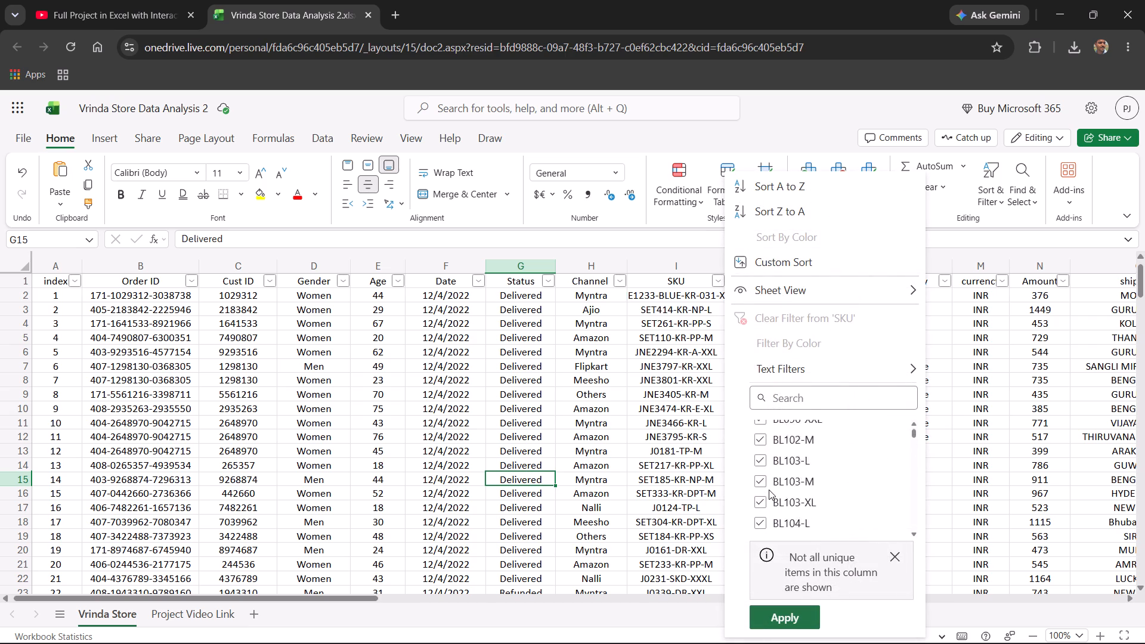
pyautogui.scroll(-9, 769, 490)
pyautogui.scroll(1, 769, 490)
pyautogui.scroll(-14, 769, 490)
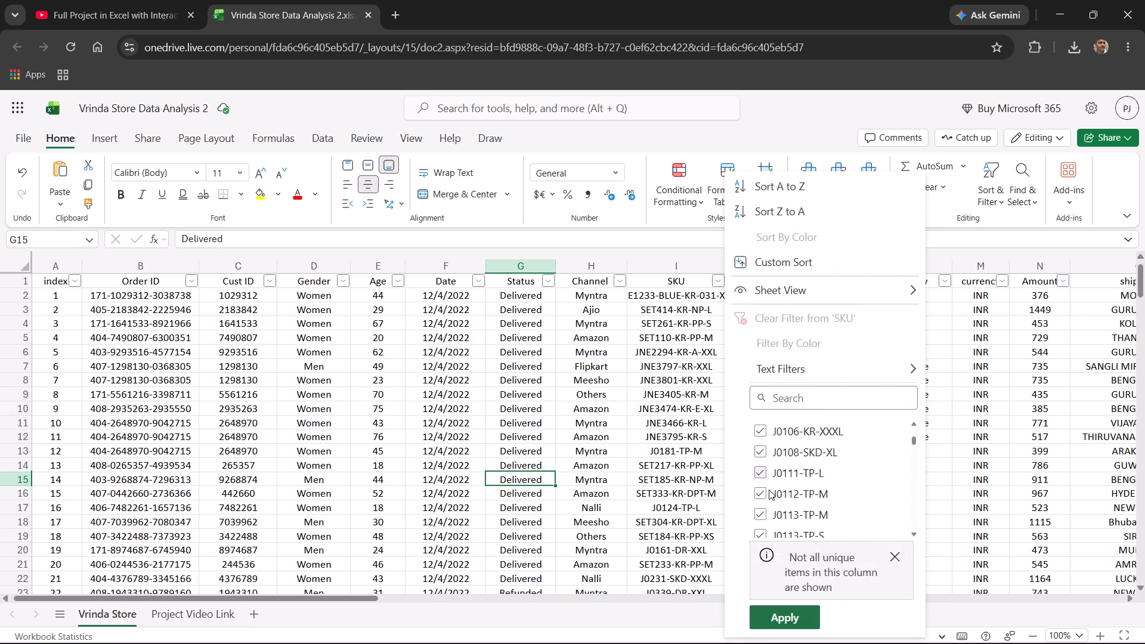
pyautogui.scroll(-20, 769, 490)
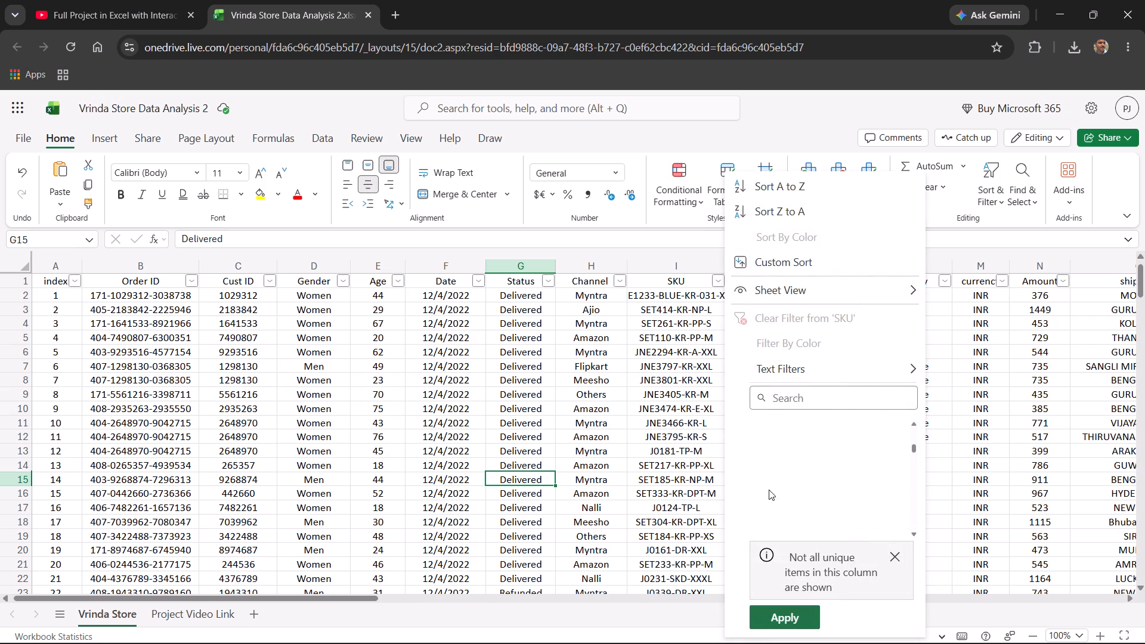
pyautogui.scroll(-19, 769, 490)
pyautogui.scroll(1, 769, 490)
pyautogui.scroll(-9, 769, 490)
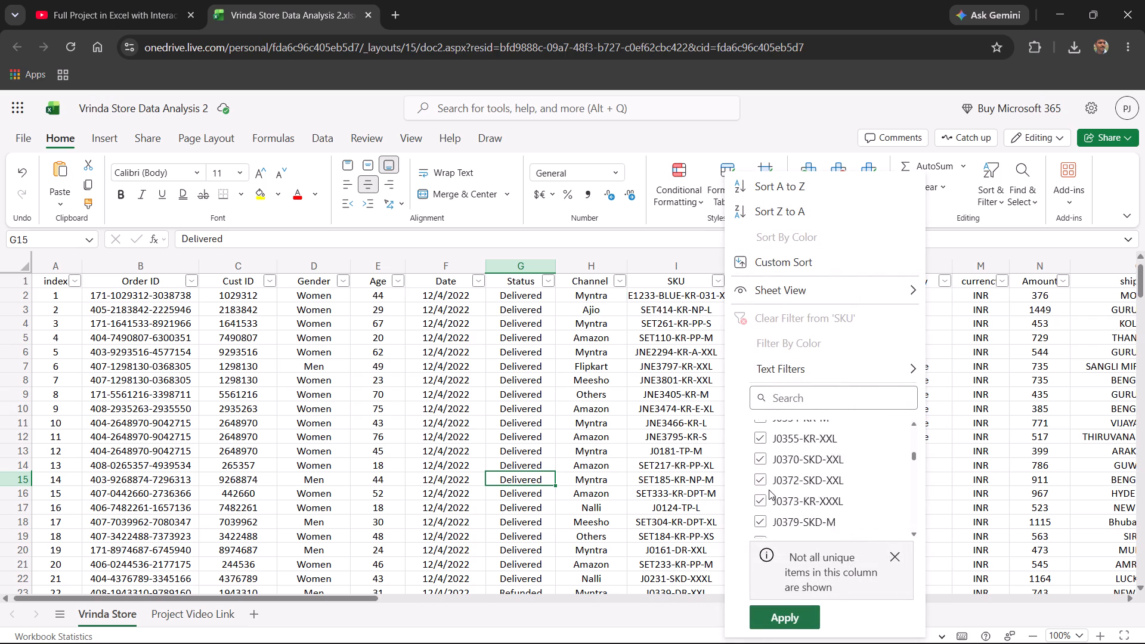
pyautogui.scroll(-8, 769, 490)
pyautogui.scroll(1, 769, 490)
pyautogui.scroll(-1, 769, 490)
pyautogui.scroll(1, 769, 490)
pyautogui.scroll(-10, 769, 490)
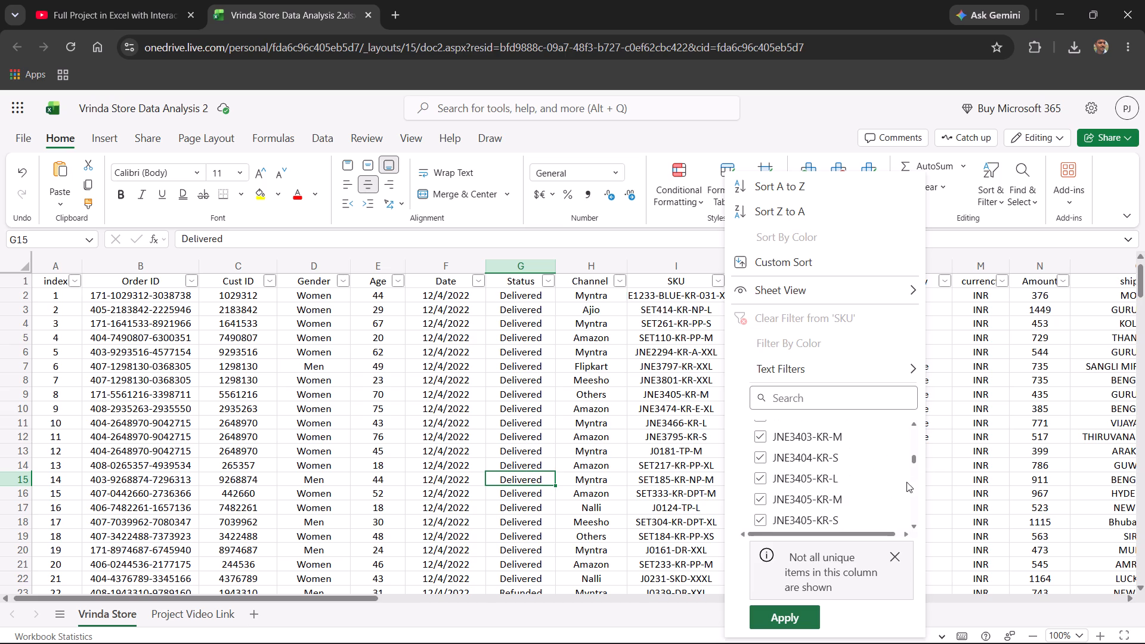
pyautogui.moveTo(913, 455); pyautogui.dragTo(917, 490)
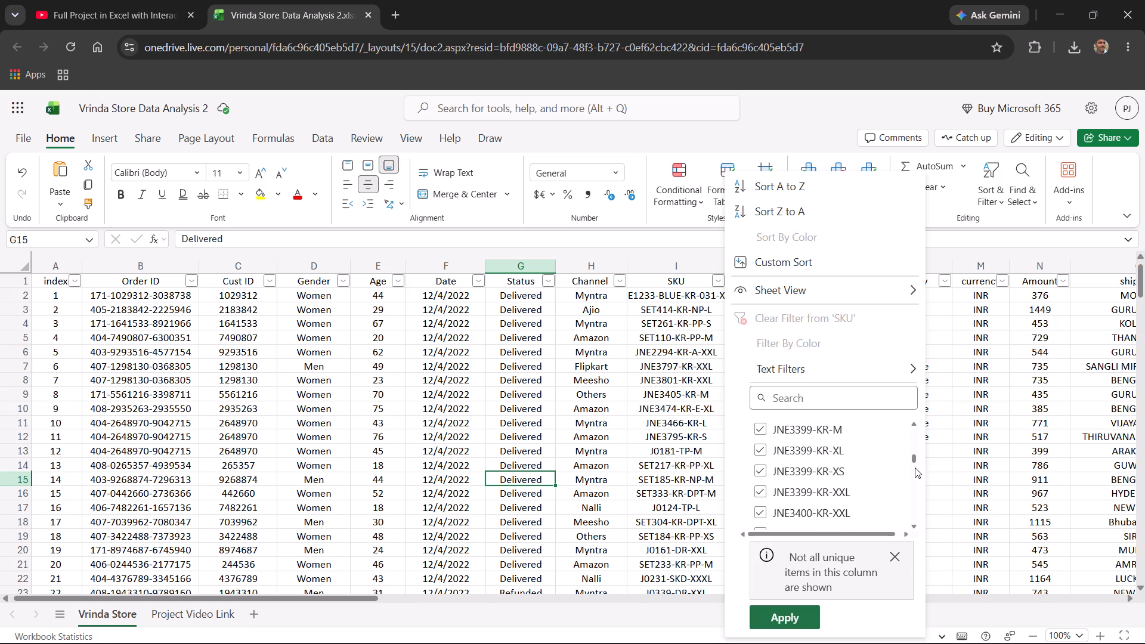
pyautogui.moveTo(915, 458); pyautogui.dragTo(918, 546)
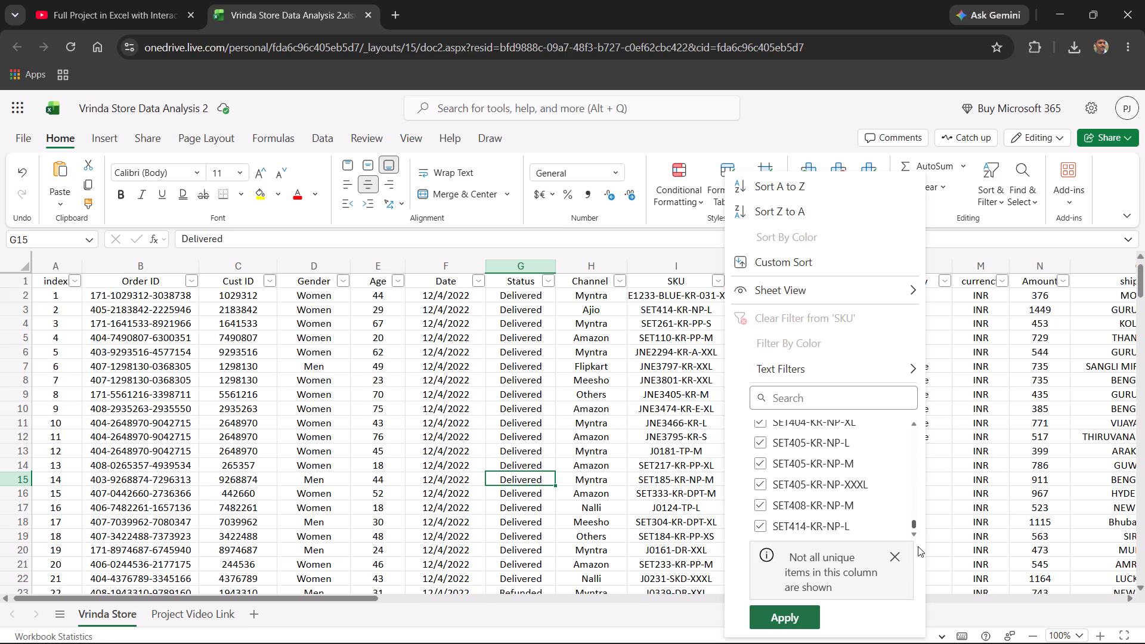
pyautogui.moveTo(918, 546); pyautogui.dragTo(918, 549)
pyautogui.click(552, 416)
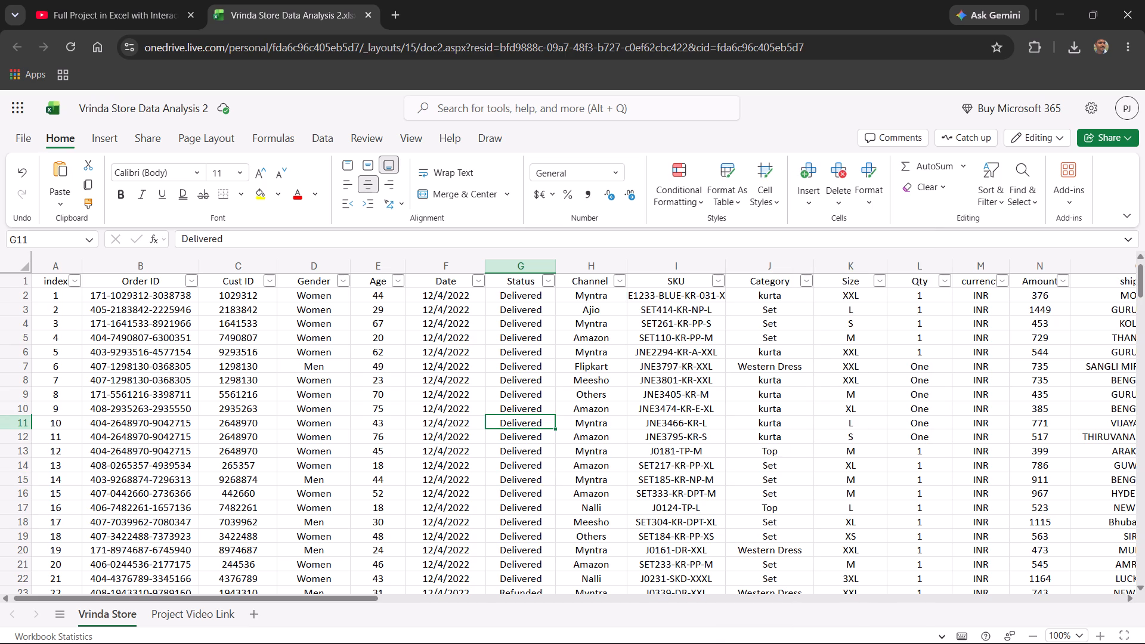
# Examine the distinct filter values in the Category column for inconsistent entries, without applying a filter.
pyautogui.click(807, 282)
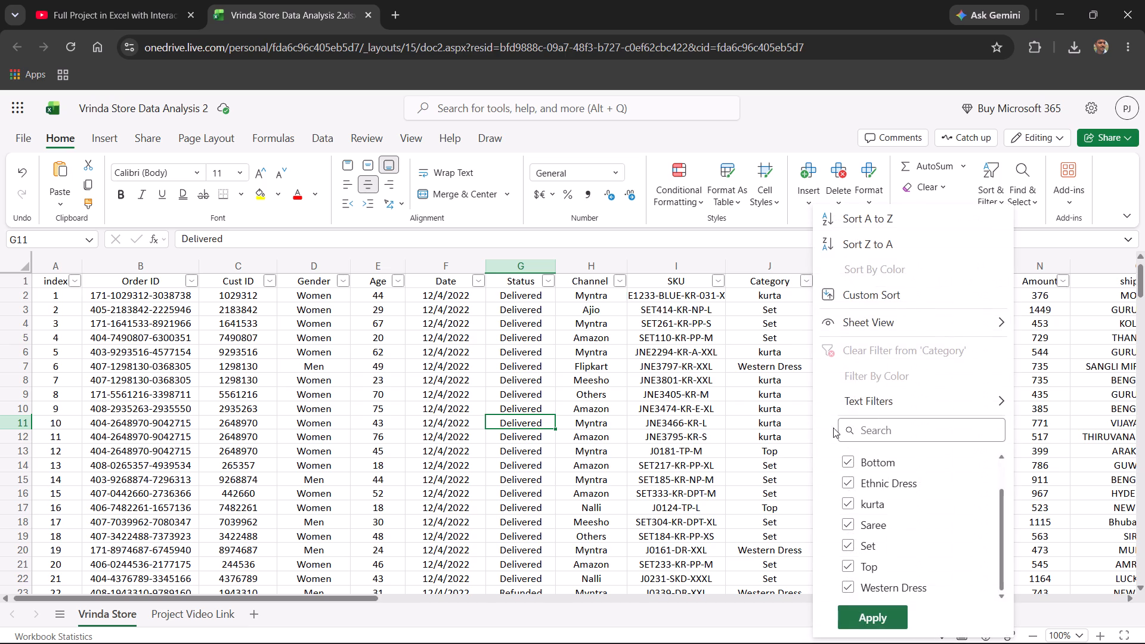
pyautogui.scroll(-6, 883, 515)
pyautogui.scroll(4, 843, 499)
pyautogui.scroll(3, 898, 495)
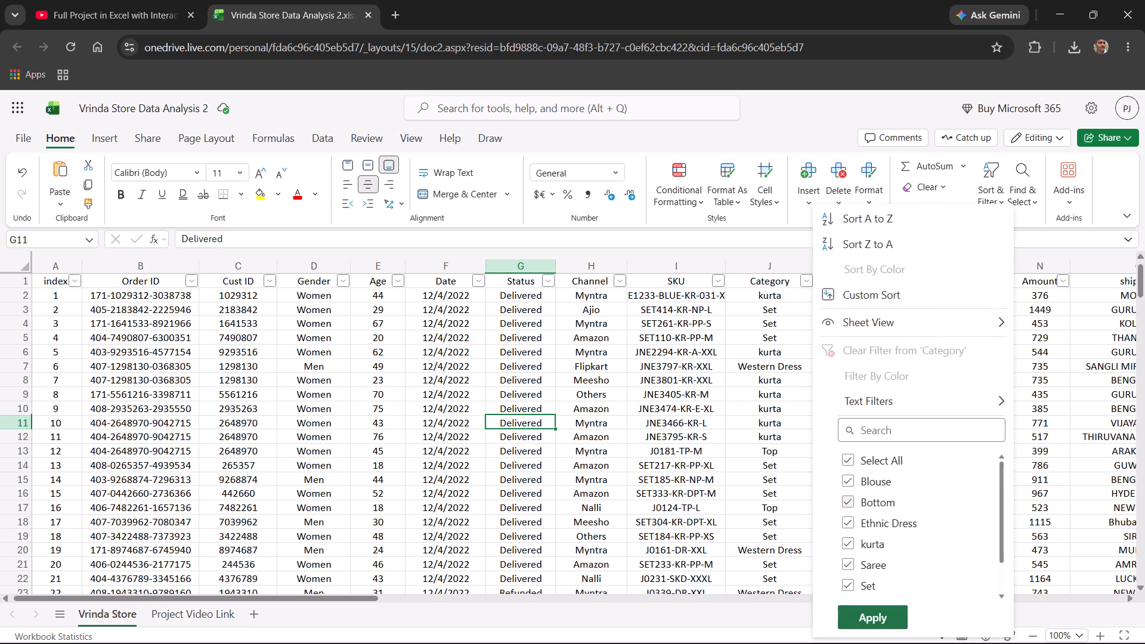
pyautogui.click(725, 416)
# Examine the distinct filter values in the Size column for inconsistent entries.
pyautogui.click(881, 282)
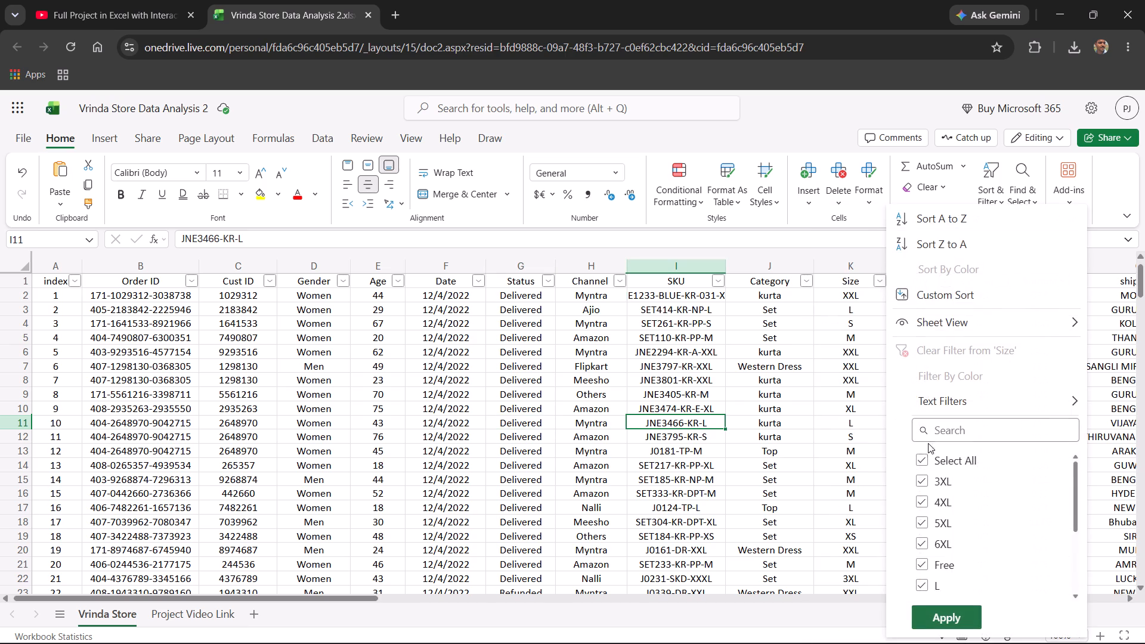
pyautogui.scroll(-10, 957, 474)
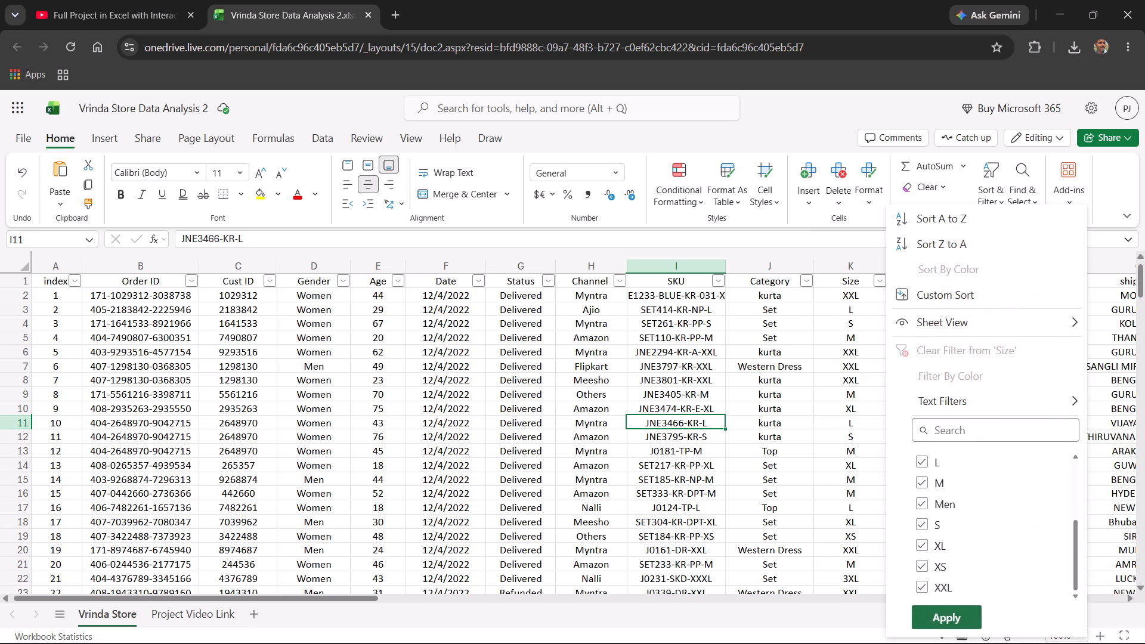
pyautogui.scroll(3, 1059, 513)
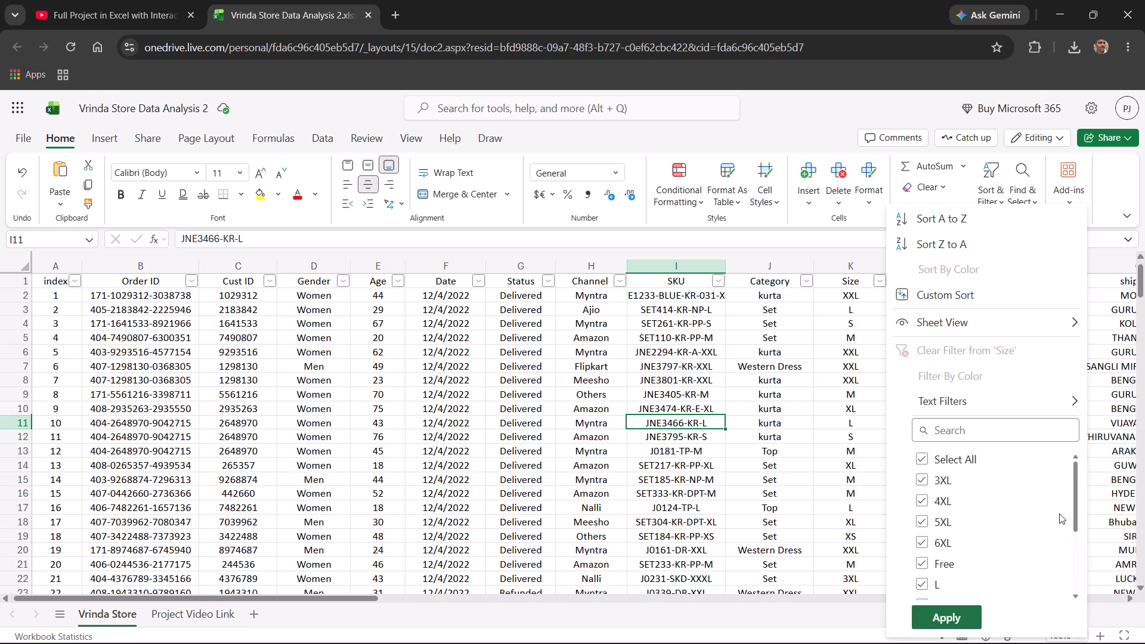
pyautogui.scroll(1, 1059, 513)
pyautogui.scroll(-2, 982, 509)
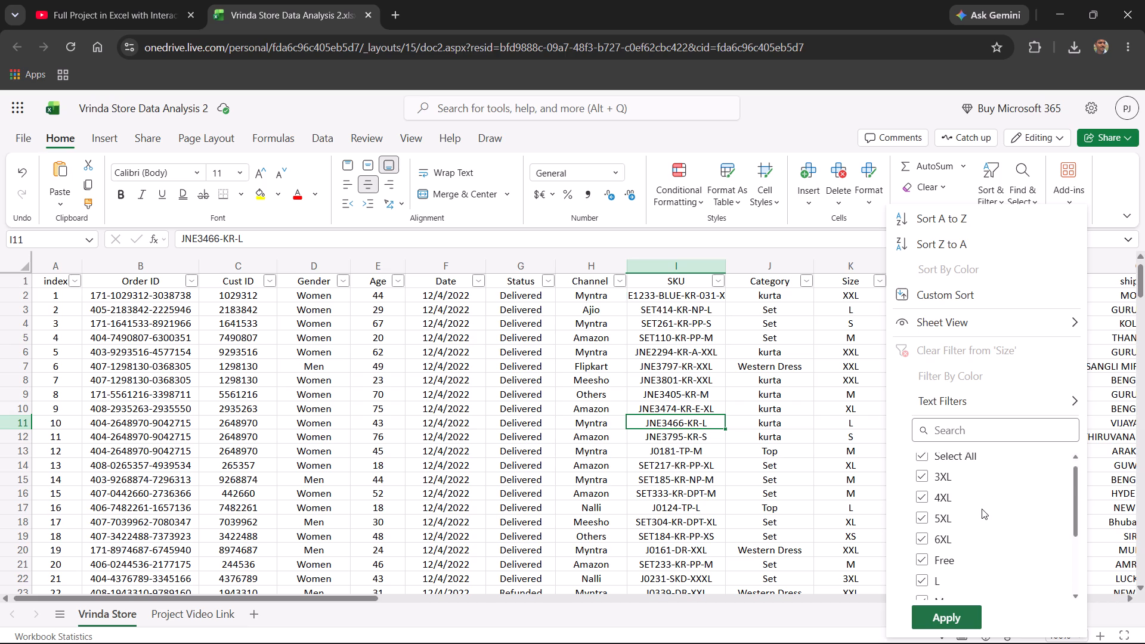
pyautogui.scroll(-5, 982, 509)
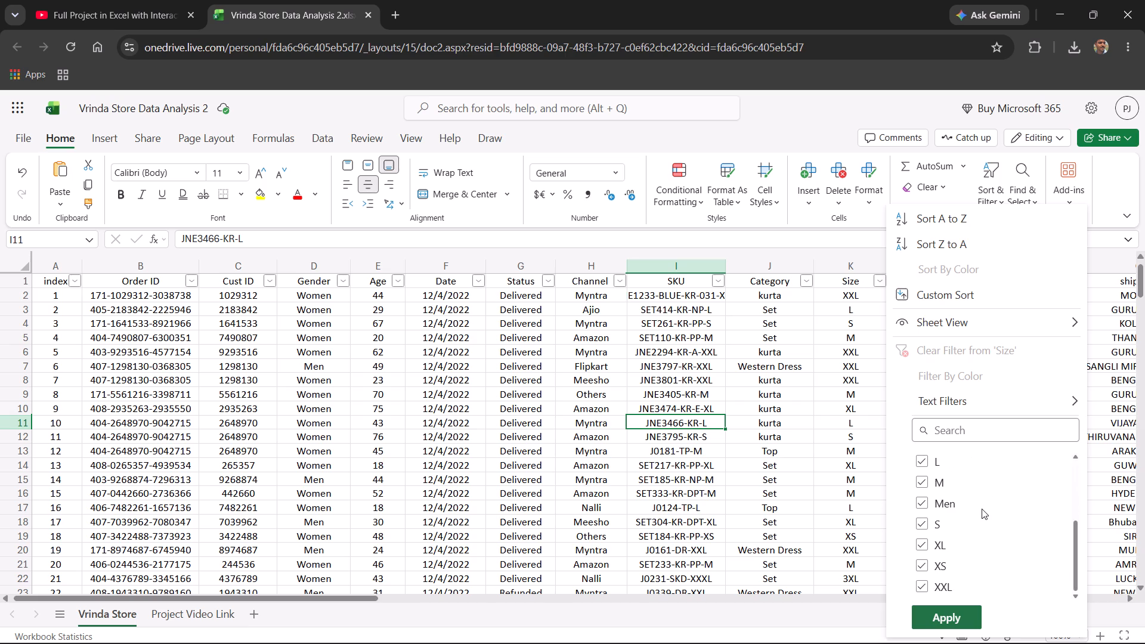
pyautogui.scroll(2, 982, 509)
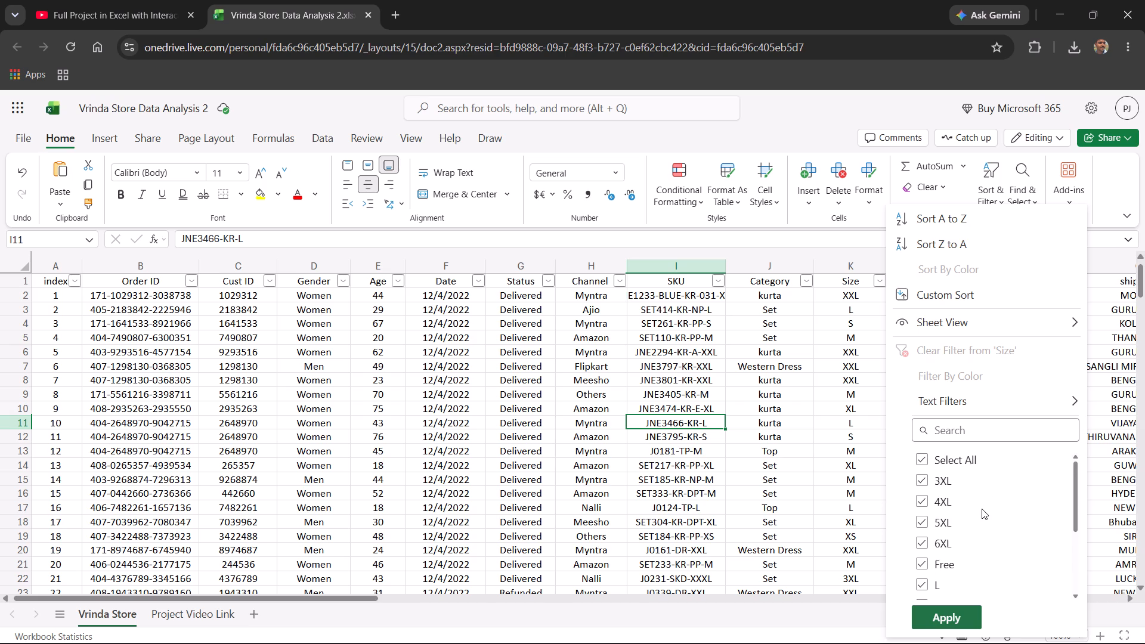
pyautogui.scroll(-3, 982, 509)
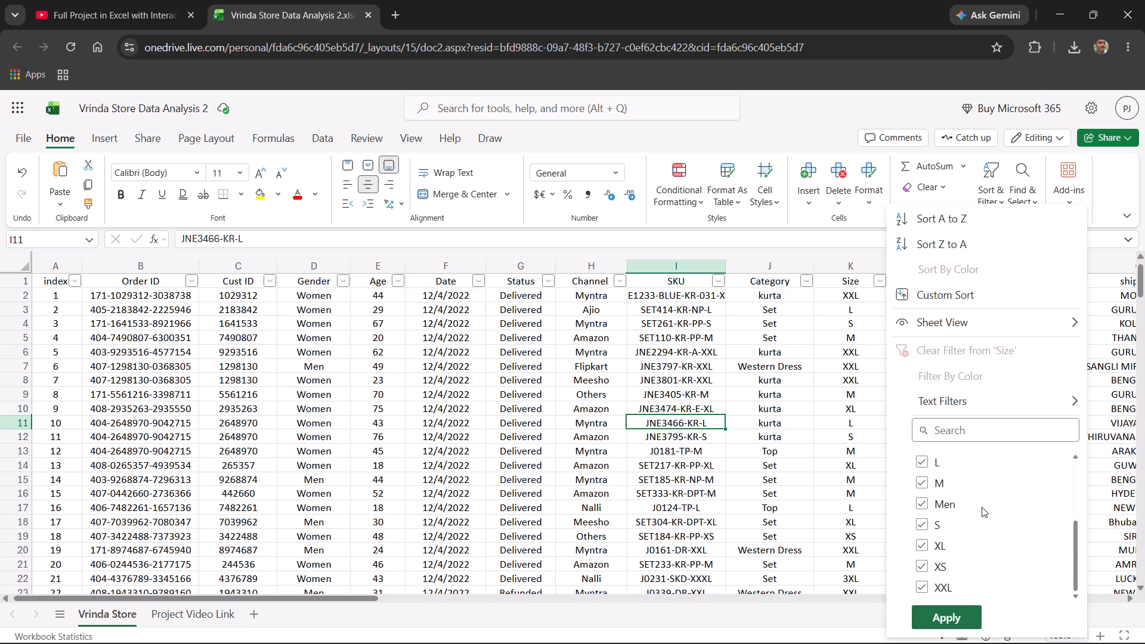
pyautogui.scroll(-5, 982, 507)
pyautogui.scroll(4, 982, 506)
pyautogui.scroll(-1, 982, 506)
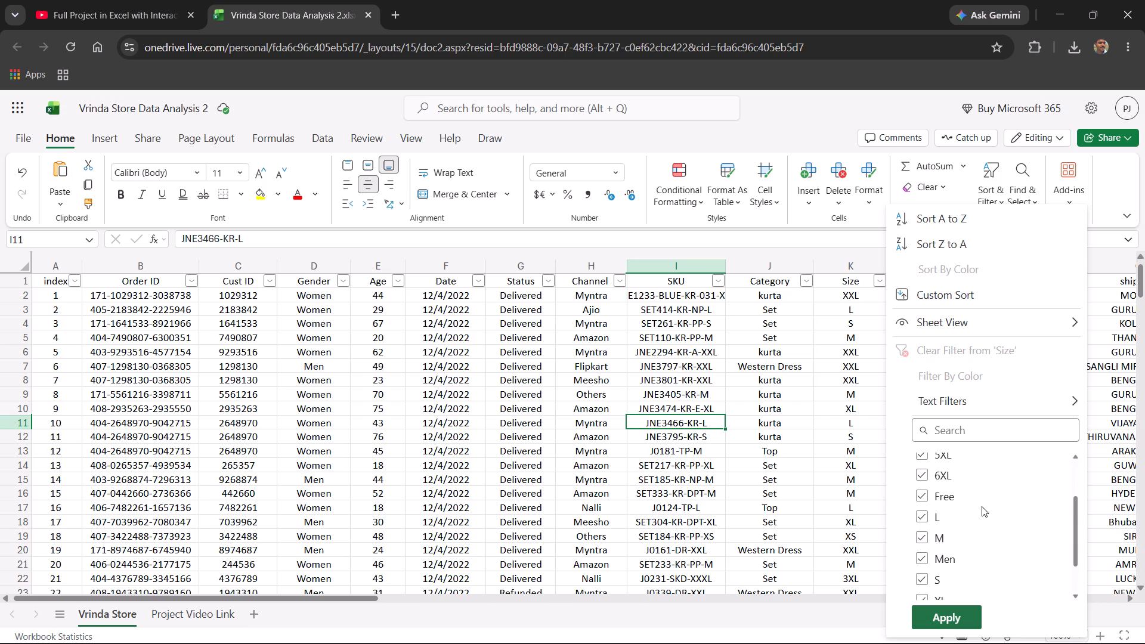
# Filter the Size column to exclude the Men entry, keeping all other sizes shown.
pyautogui.click(920, 553)
pyautogui.scroll(-5, 969, 538)
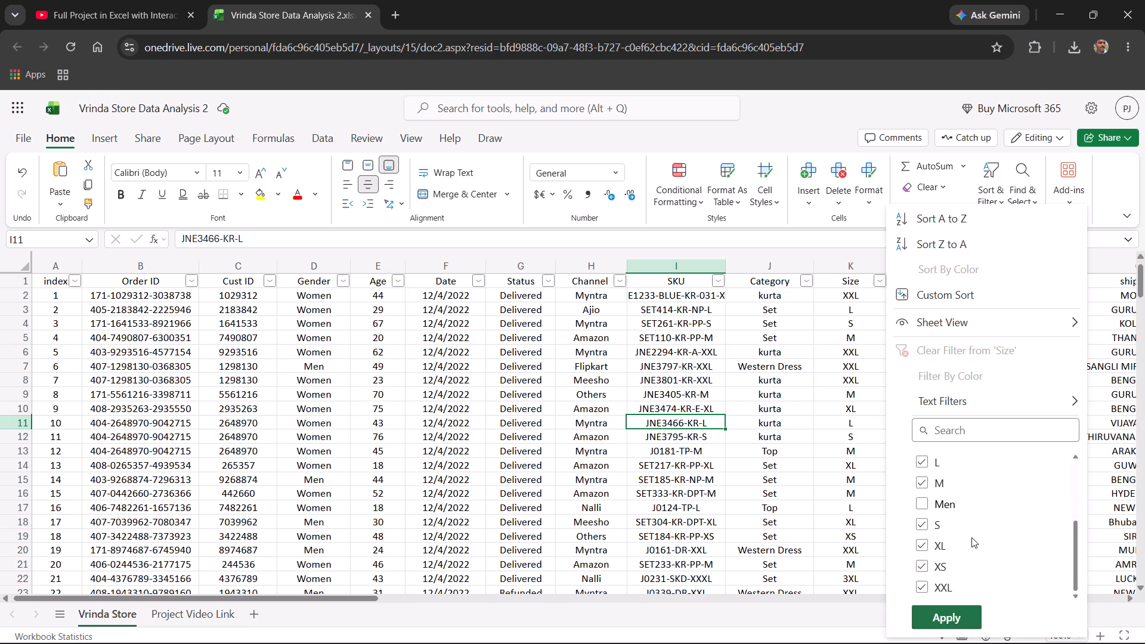
pyautogui.scroll(5, 971, 537)
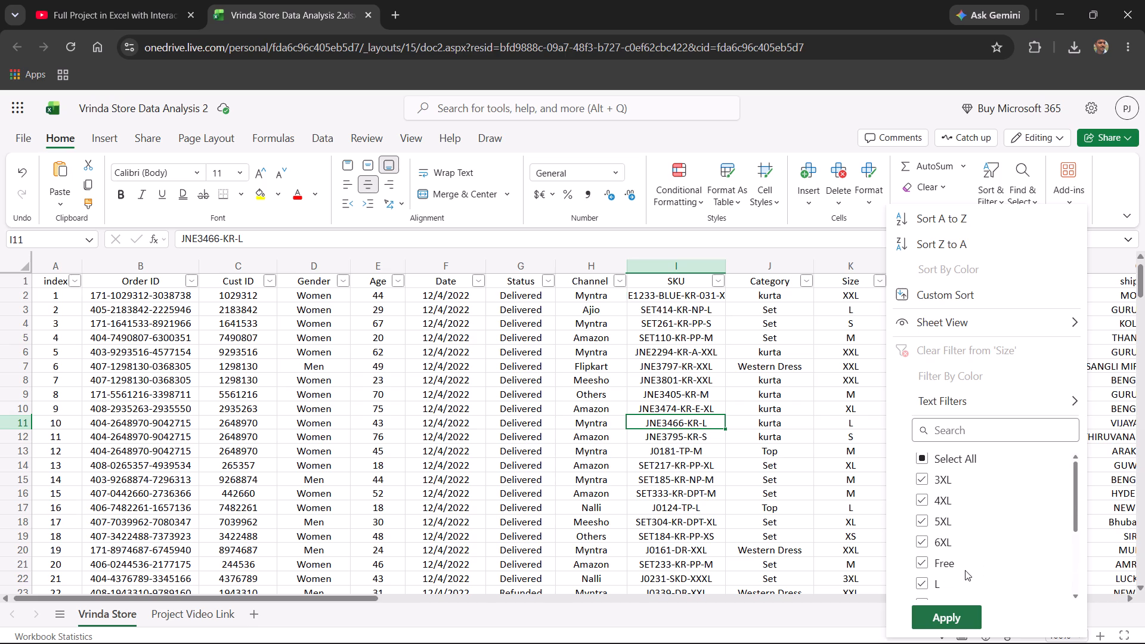
pyautogui.click(976, 613)
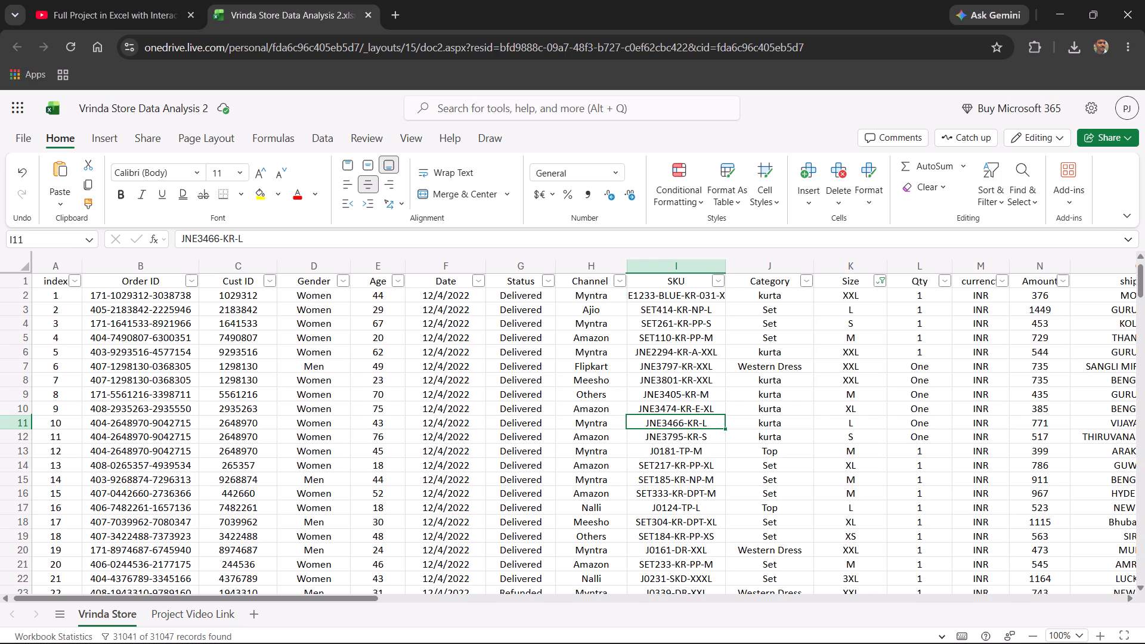
# Review the Qty column's distinct values and filter the column to show only the entries written as One.
pyautogui.click(948, 275)
pyautogui.click(946, 281)
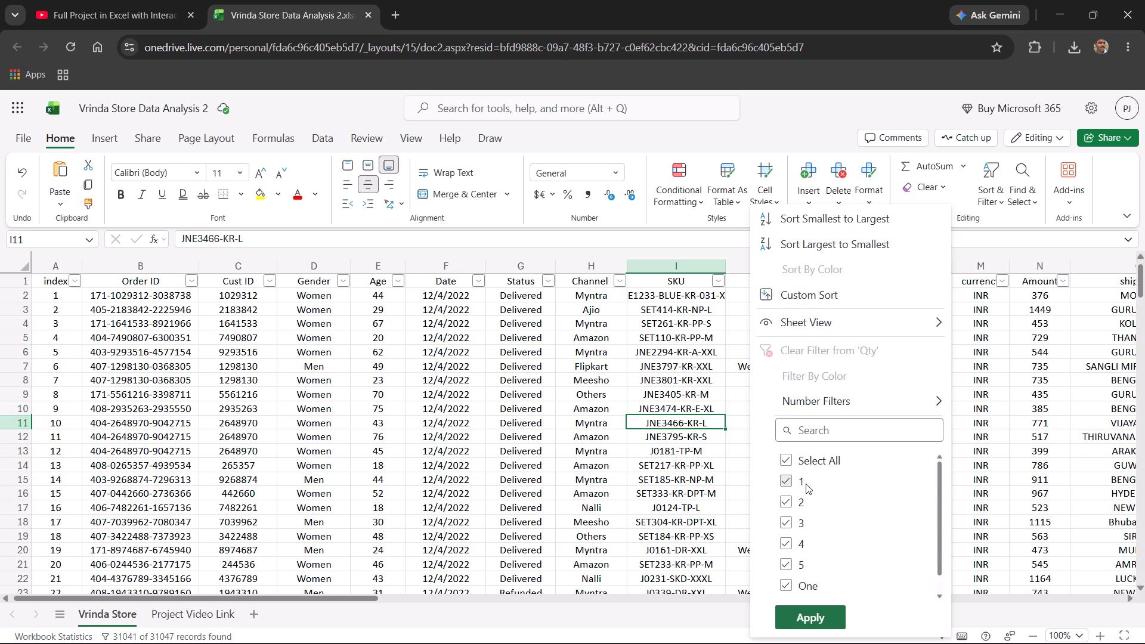
pyautogui.scroll(-4, 810, 522)
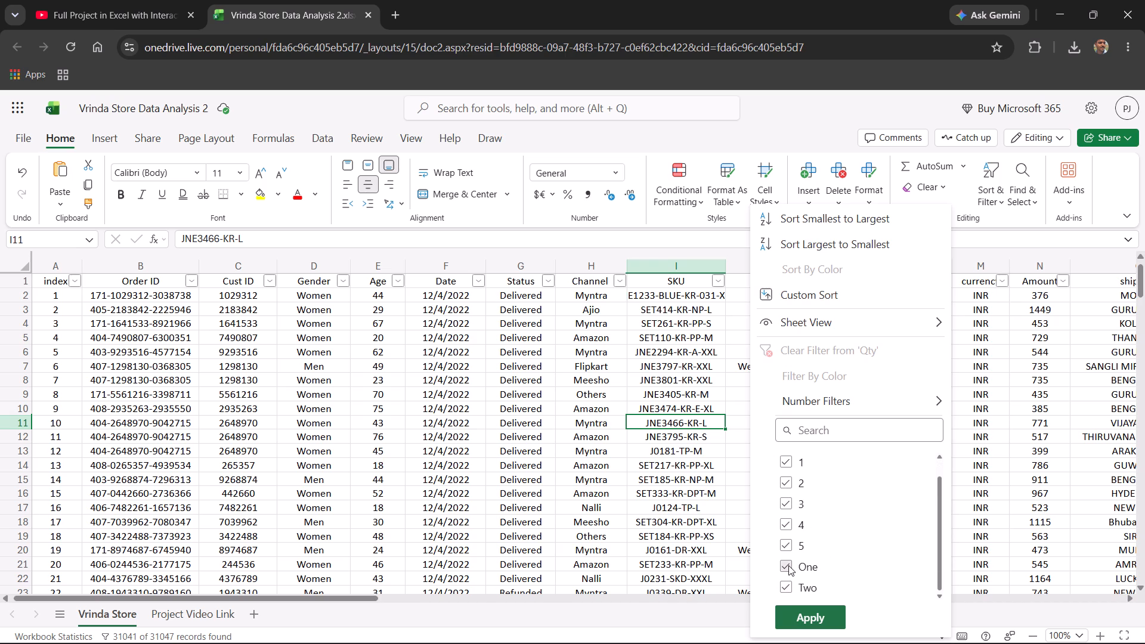
pyautogui.scroll(4, 787, 532)
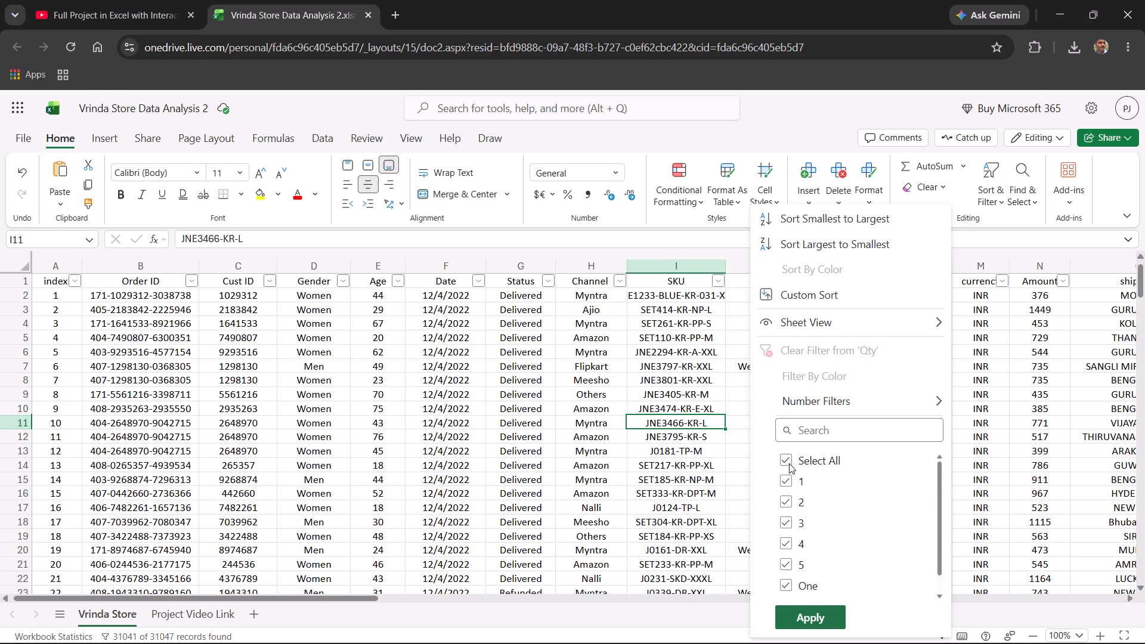
pyautogui.click(789, 462)
pyautogui.scroll(-5, 824, 549)
pyautogui.click(784, 566)
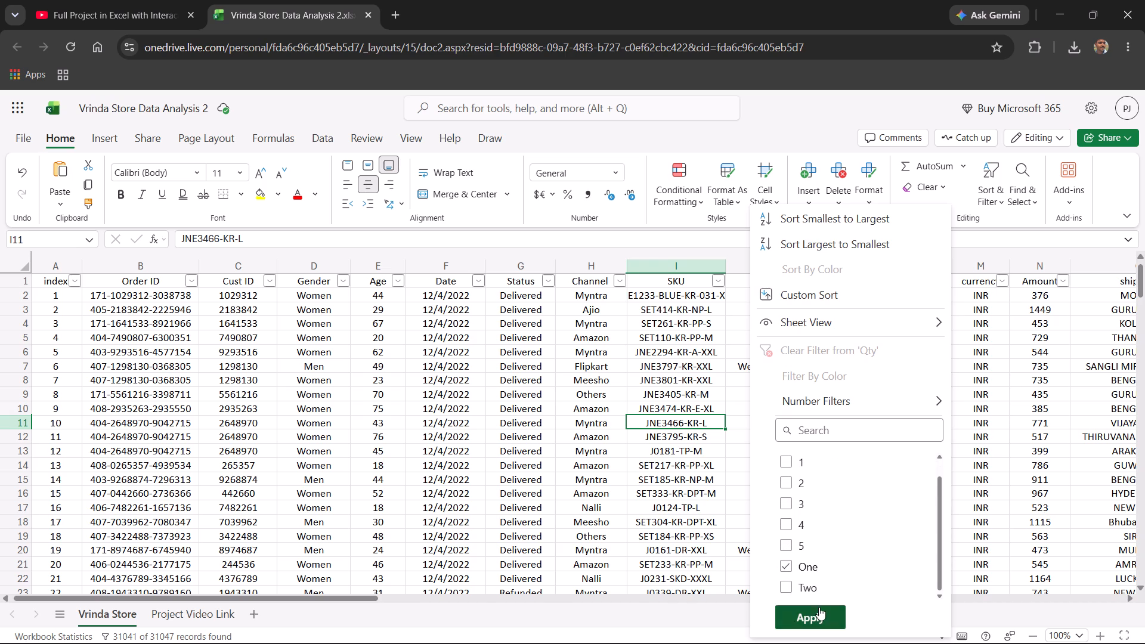
pyautogui.click(821, 616)
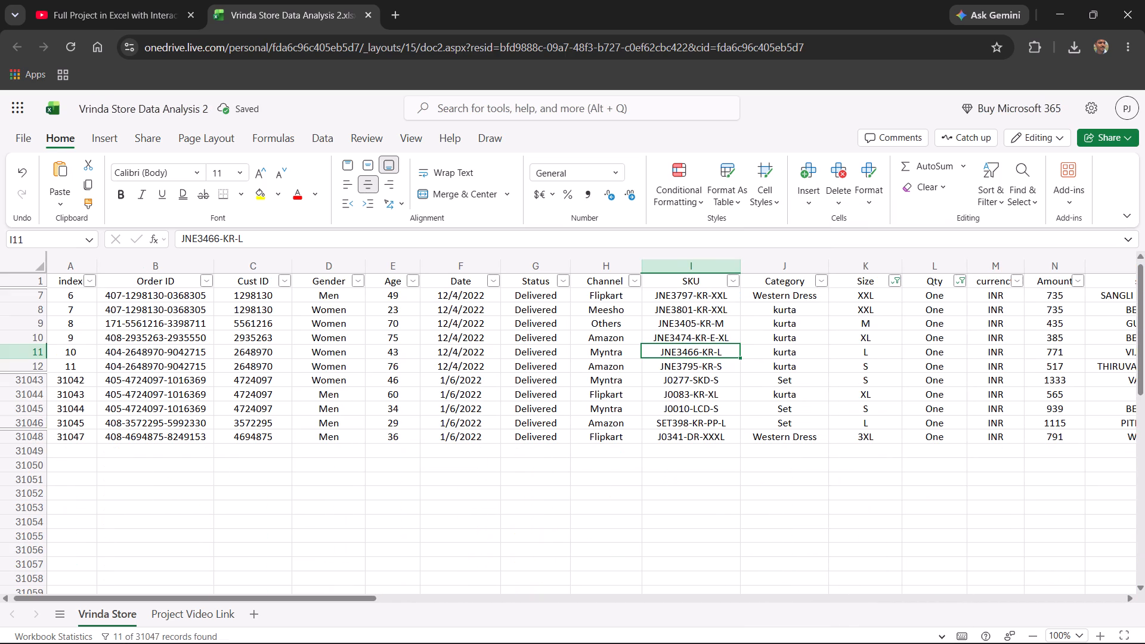
# Replace all One entries in the sheet with 1, matching entire cell contents, and close Find and Replace.
pyautogui.hotkey('ctrl', 'f')
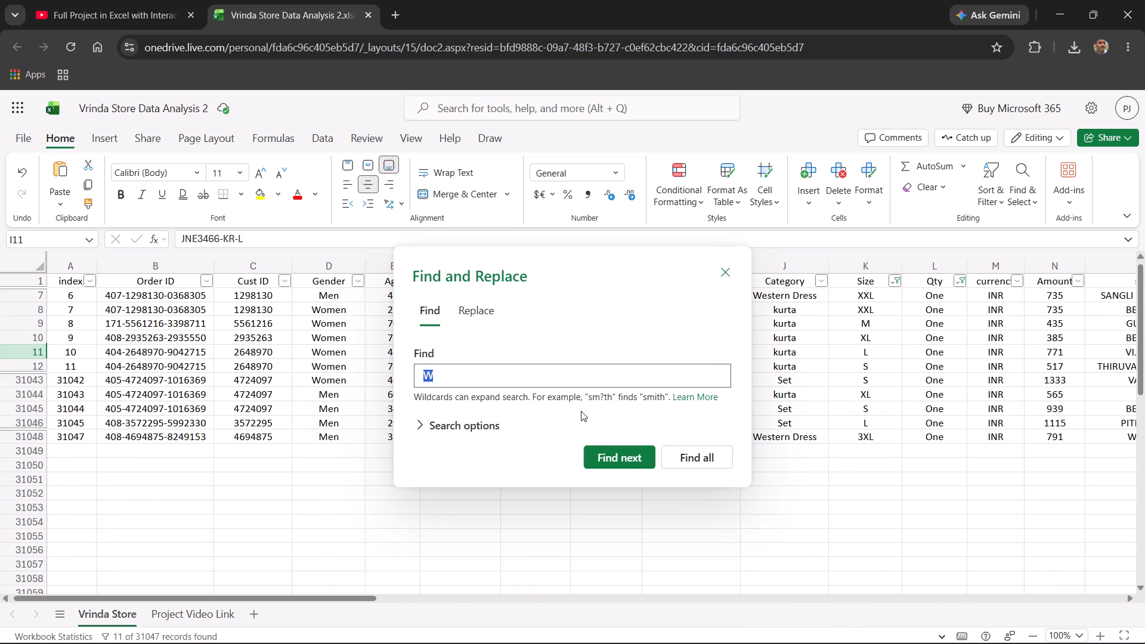
pyautogui.write('One')
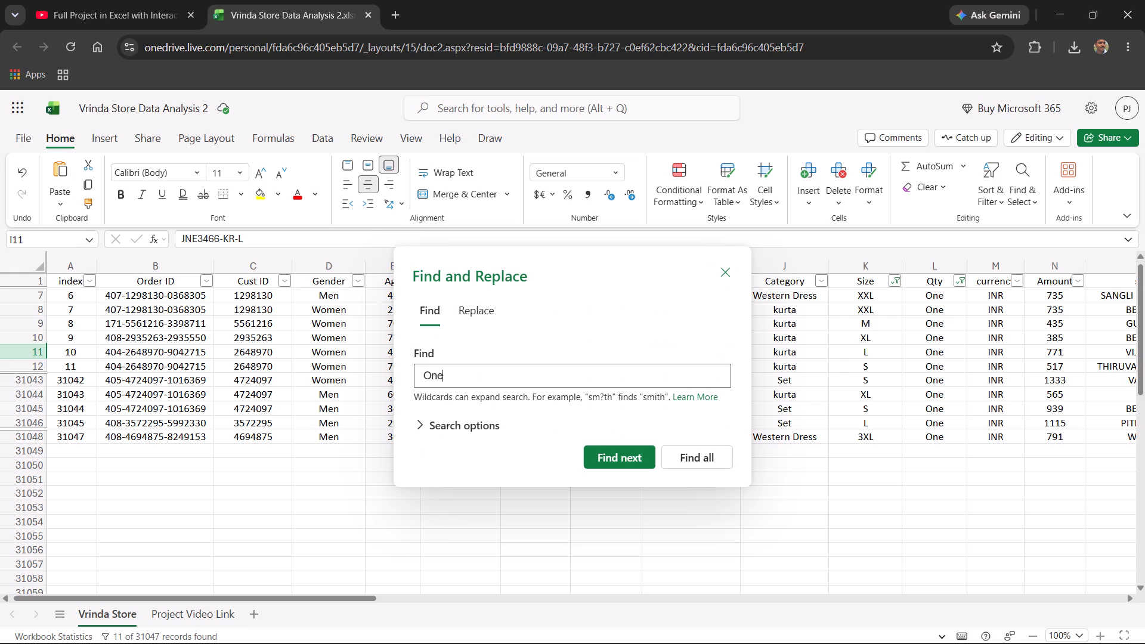
pyautogui.click(492, 310)
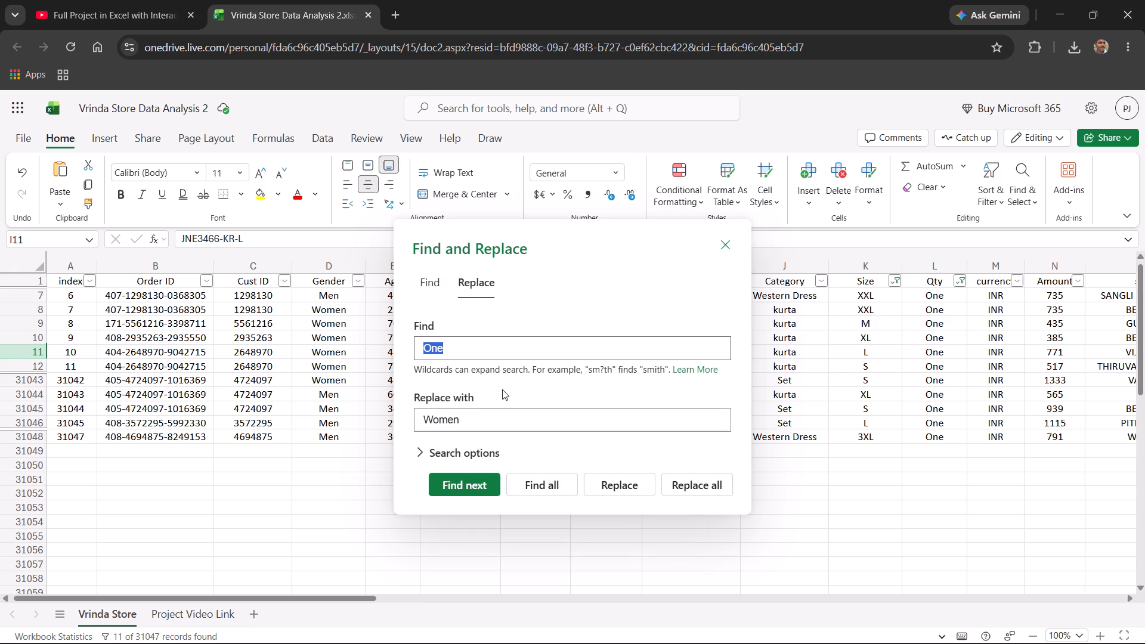
pyautogui.click(499, 414)
pyautogui.press('BackSpace')
pyautogui.press('BackSpace')
pyautogui.press('BackSpace')
pyautogui.press('BackSpace')
pyautogui.press('BackSpace')
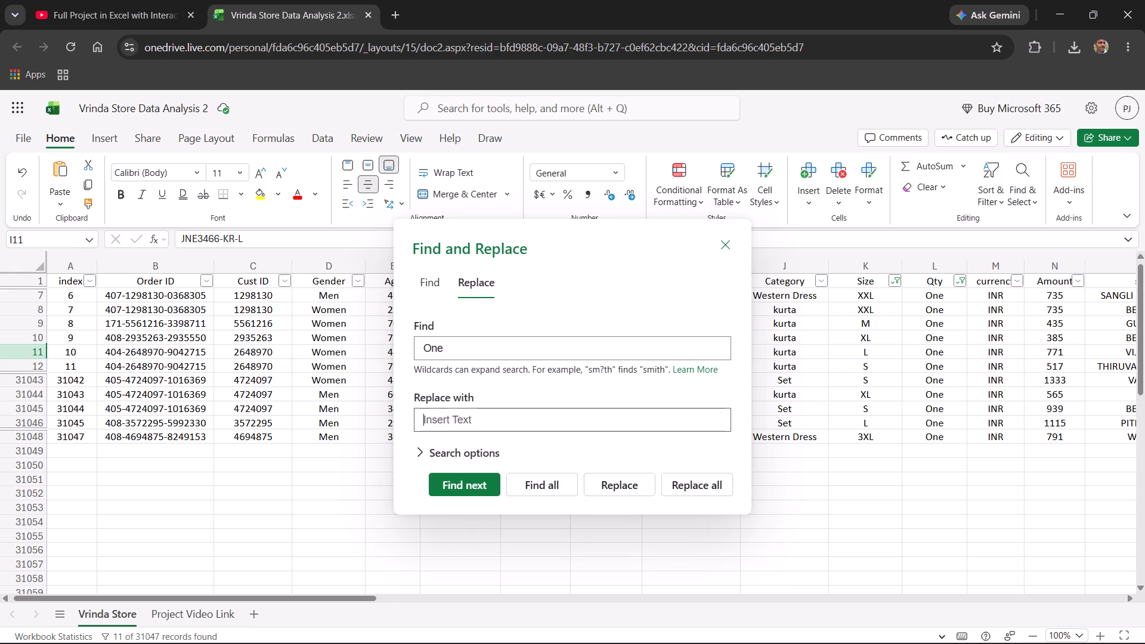
pyautogui.press('1')
pyautogui.click(471, 454)
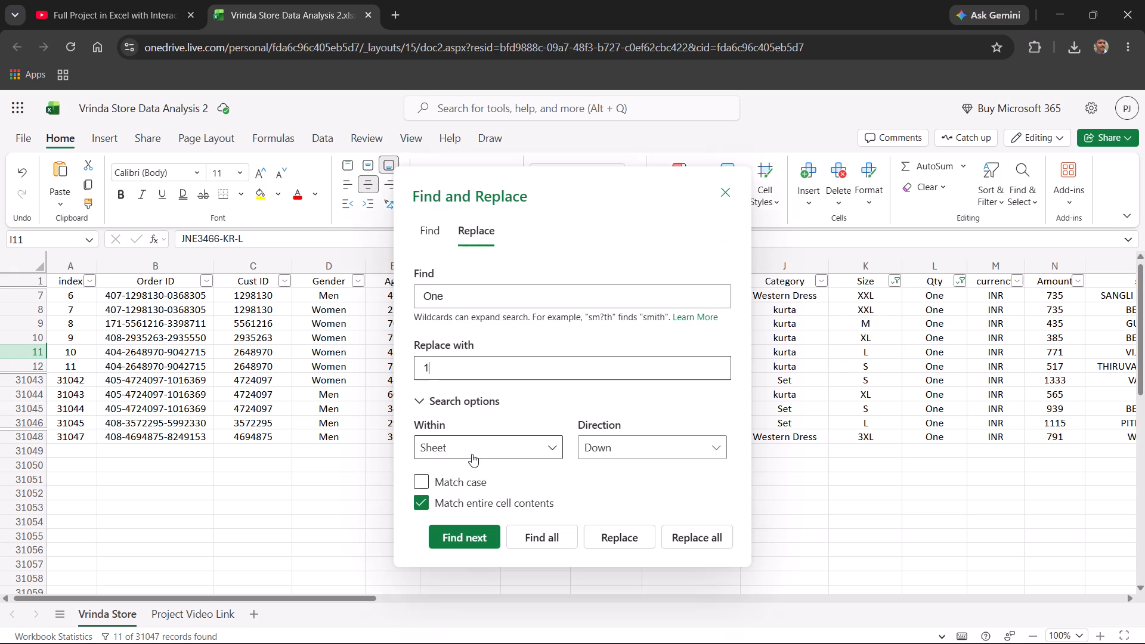
pyautogui.click(680, 537)
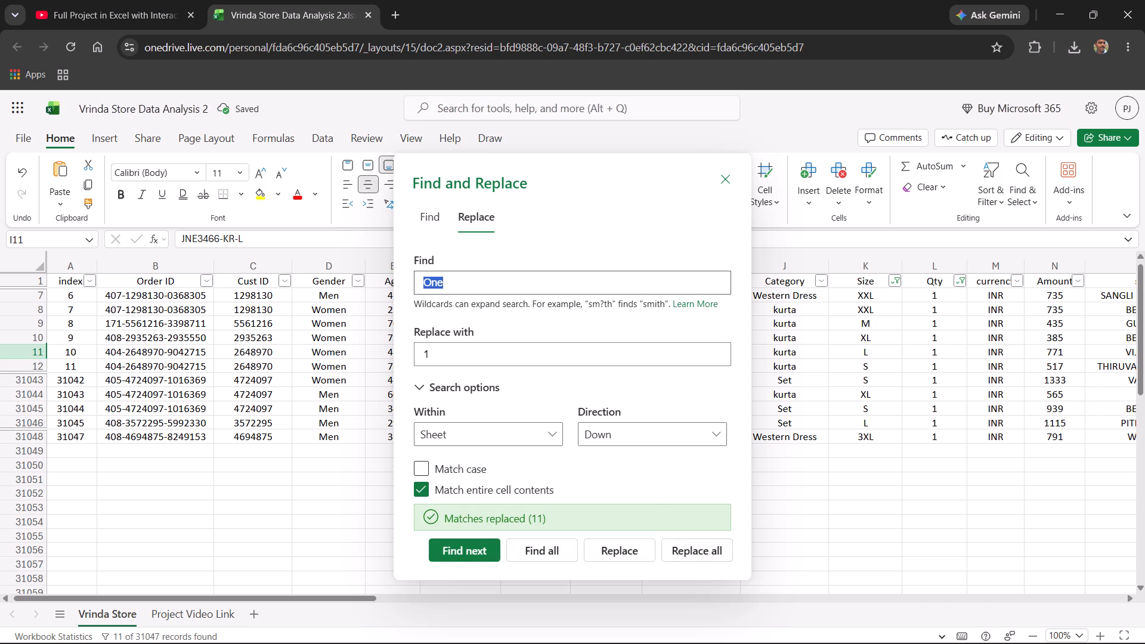
pyautogui.click(728, 171)
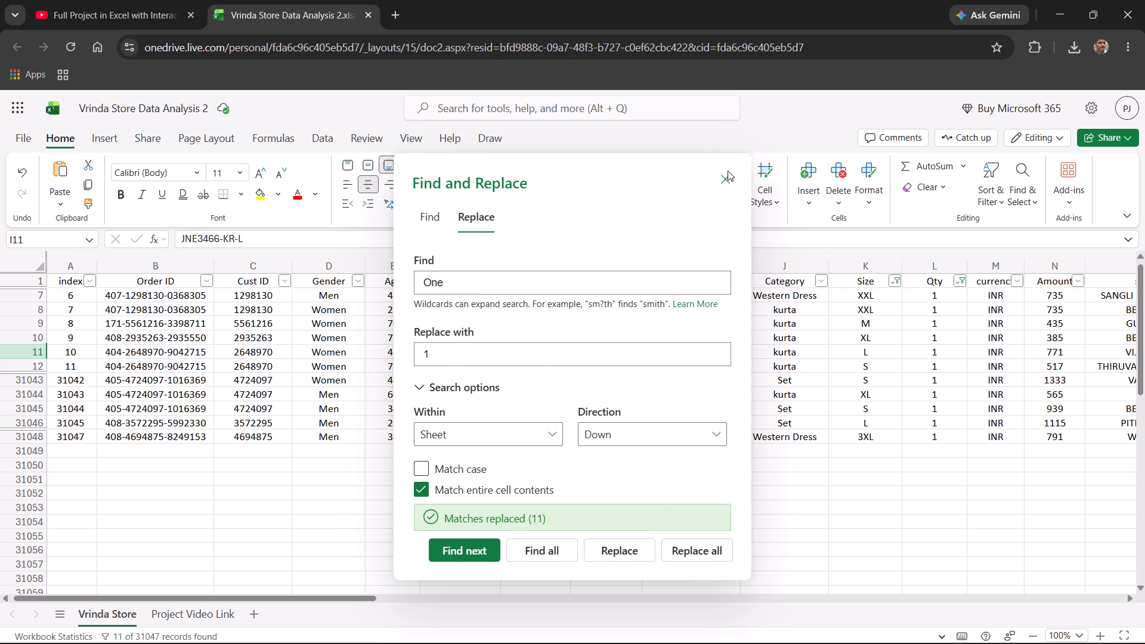
pyautogui.click(719, 178)
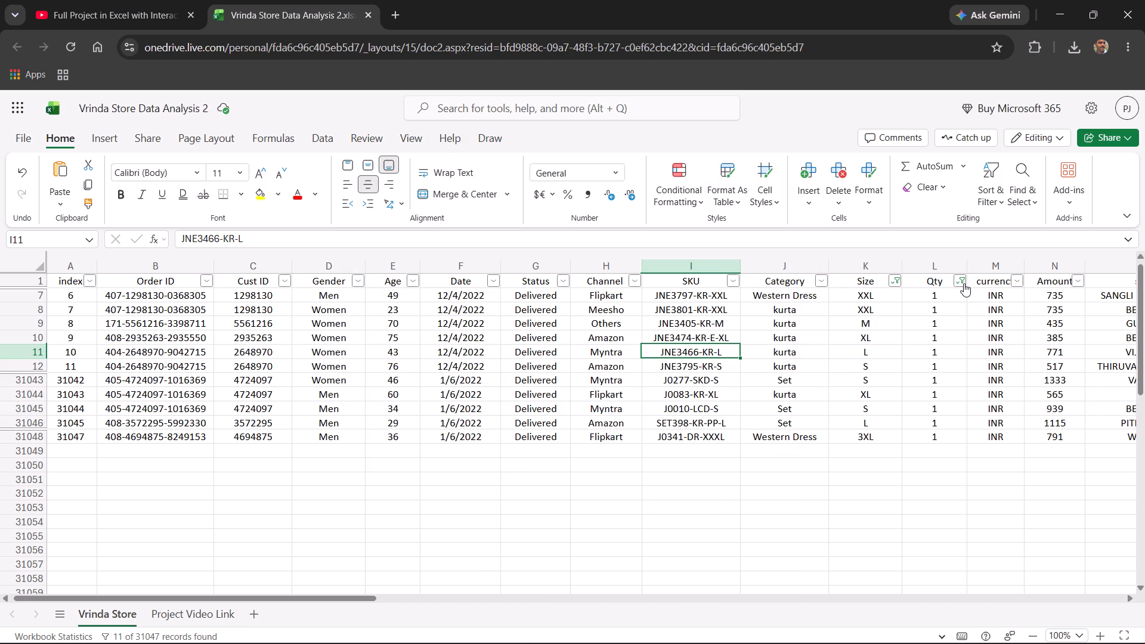
# Change the Qty column's filter to show only the entries written as Two.
pyautogui.click(965, 280)
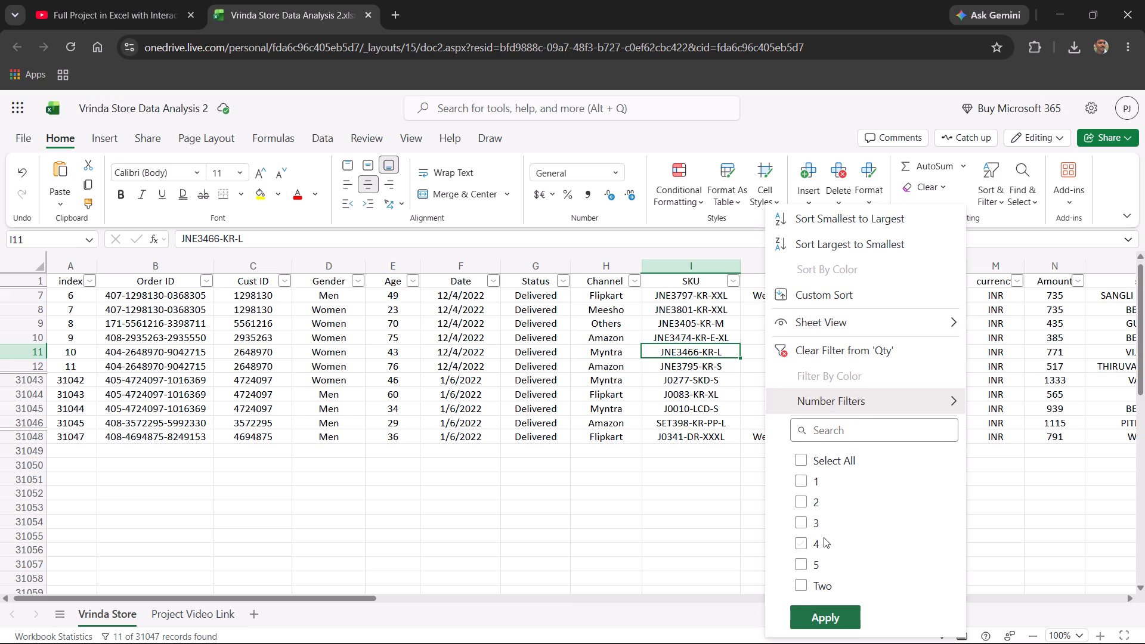
pyautogui.click(797, 586)
pyautogui.click(813, 611)
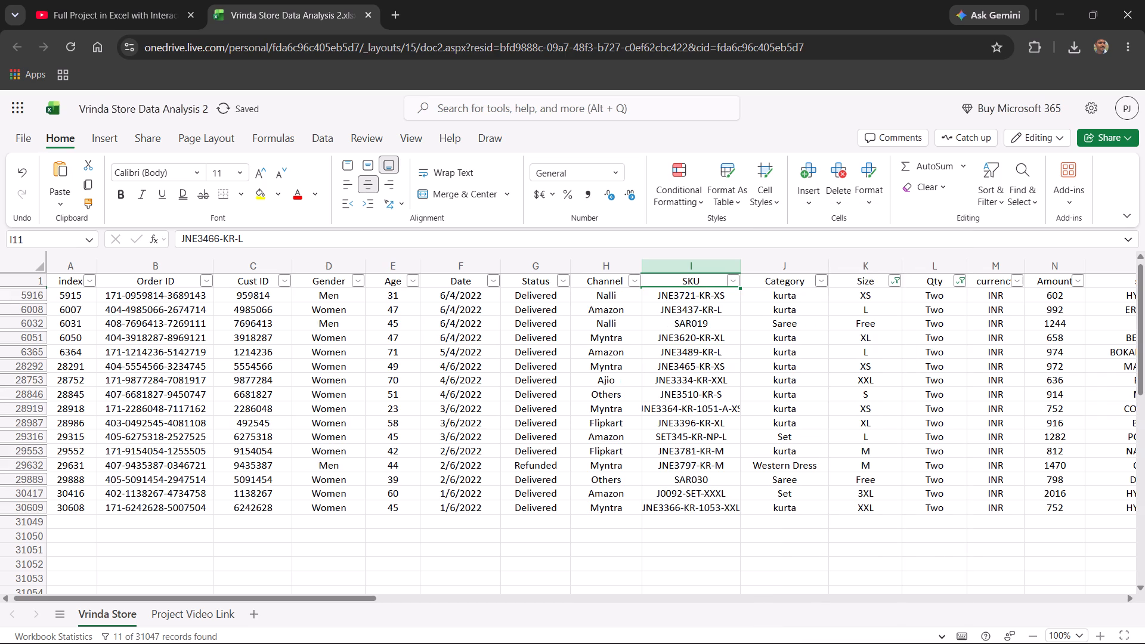
# Replace all Two entries in the sheet with 2, matching entire cell contents, and close Find and Replace.
pyautogui.hotkey('ctrl', 'f')
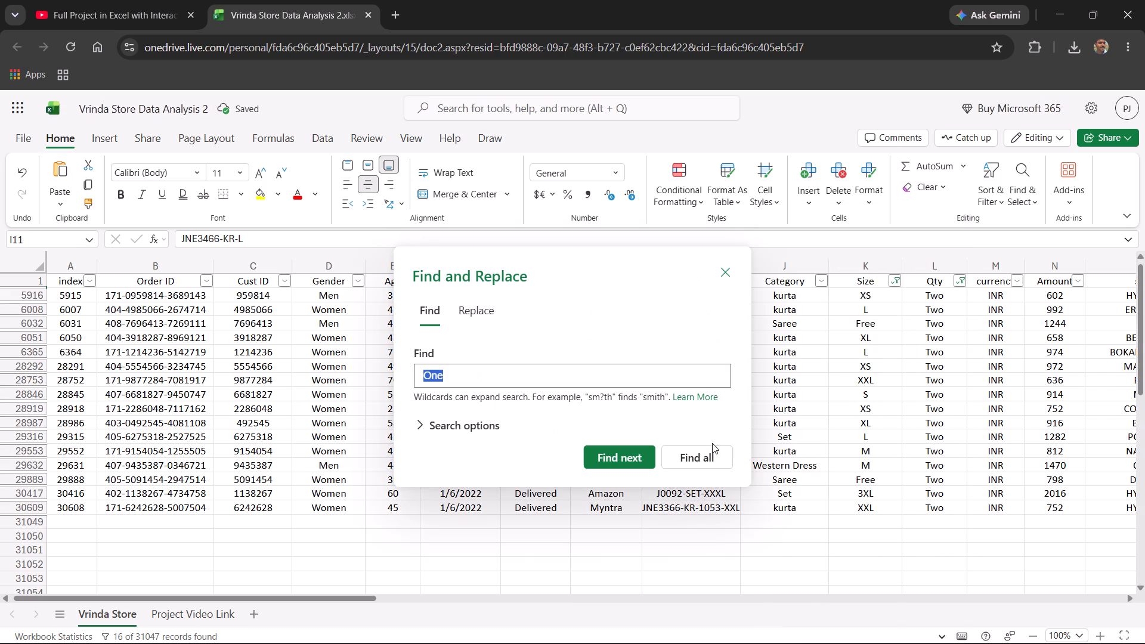
pyautogui.write('Two')
pyautogui.click(481, 424)
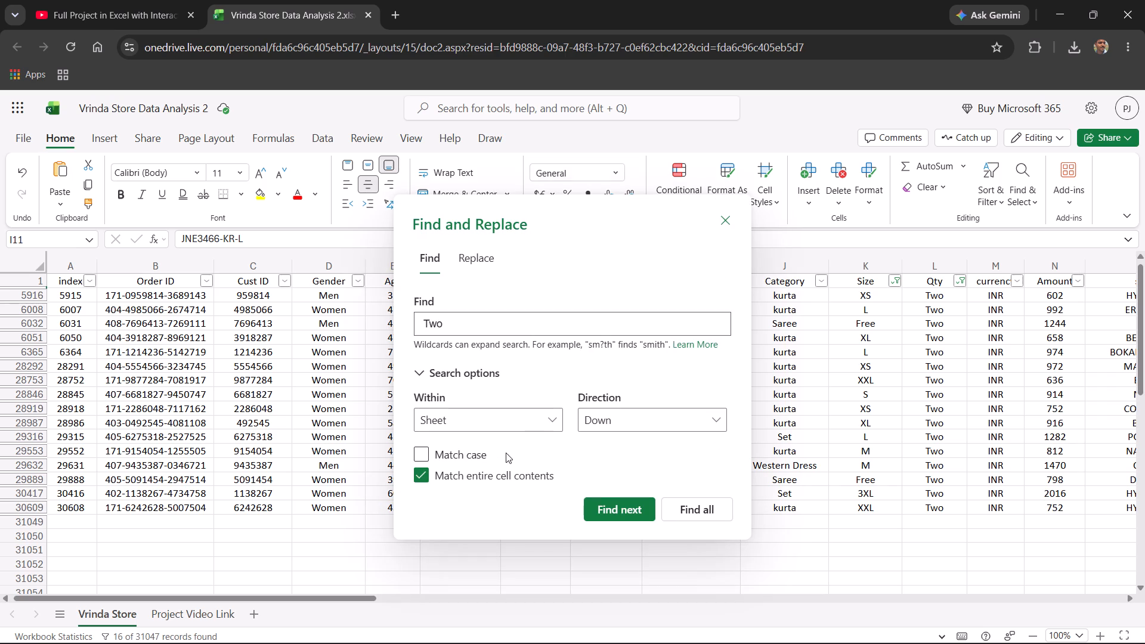
pyautogui.click(480, 264)
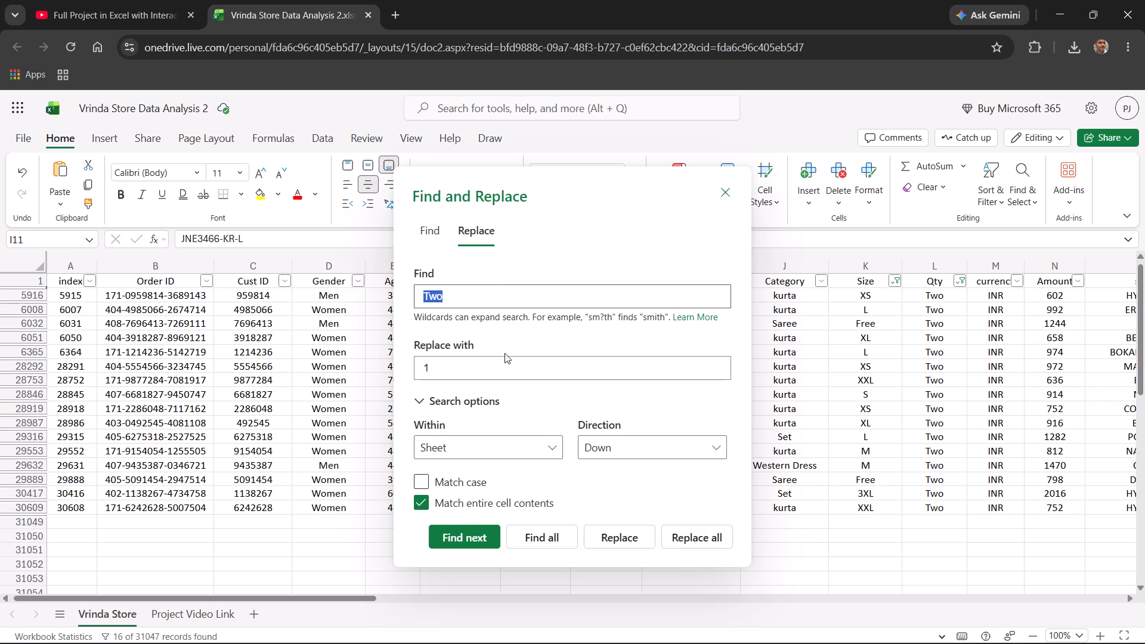
pyautogui.click(507, 366)
pyautogui.press('BackSpace')
pyautogui.press('2')
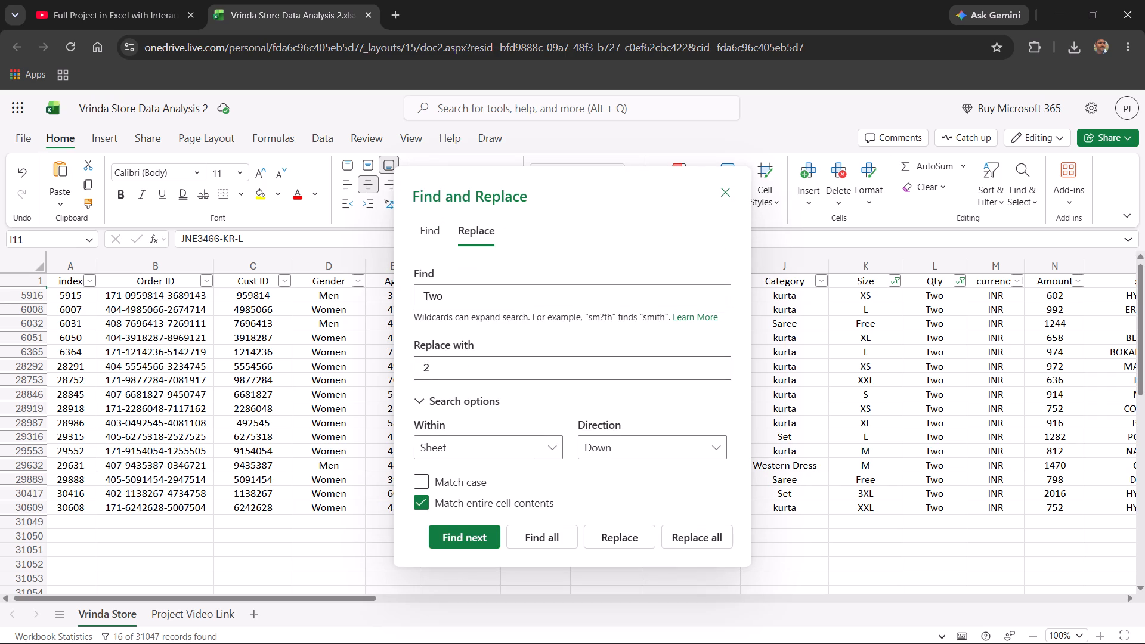
pyautogui.click(678, 537)
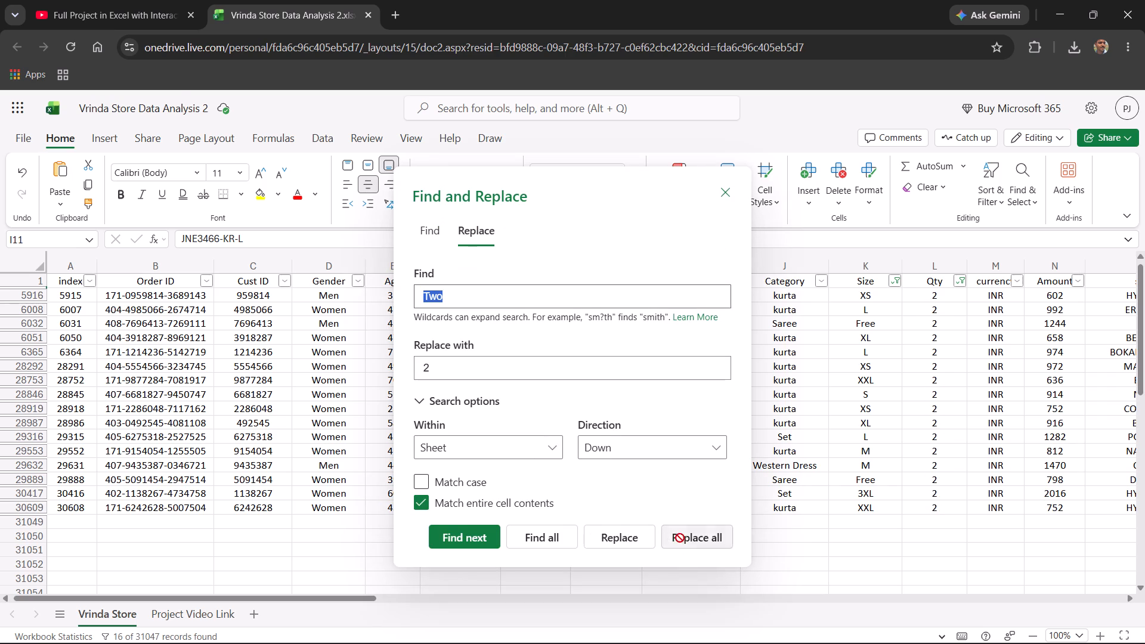
pyautogui.click(589, 574)
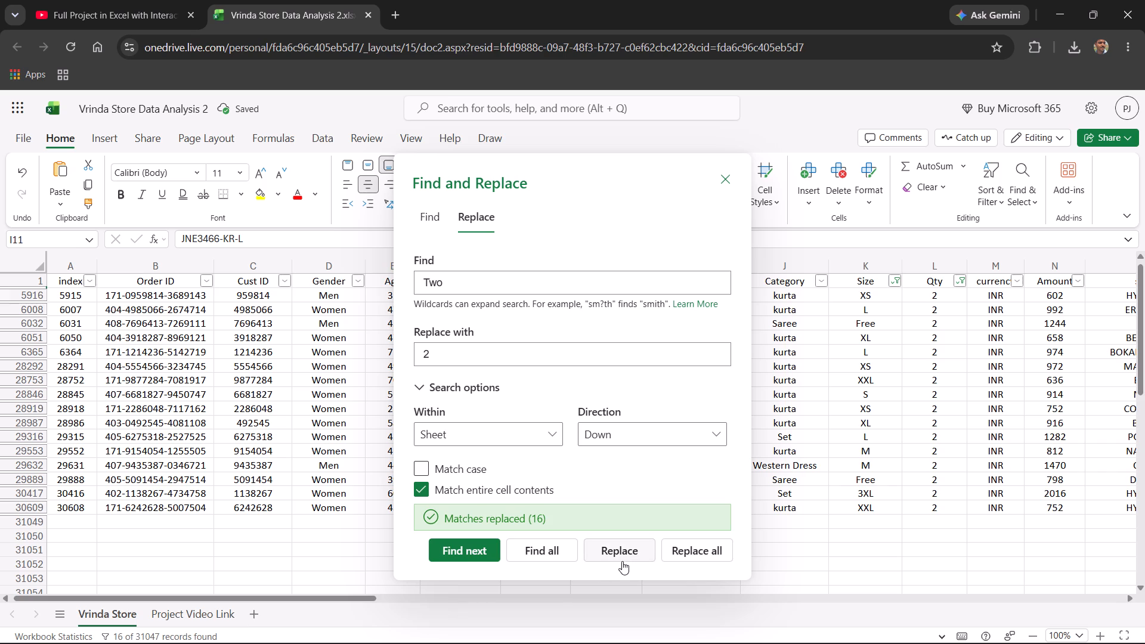
pyautogui.click(723, 180)
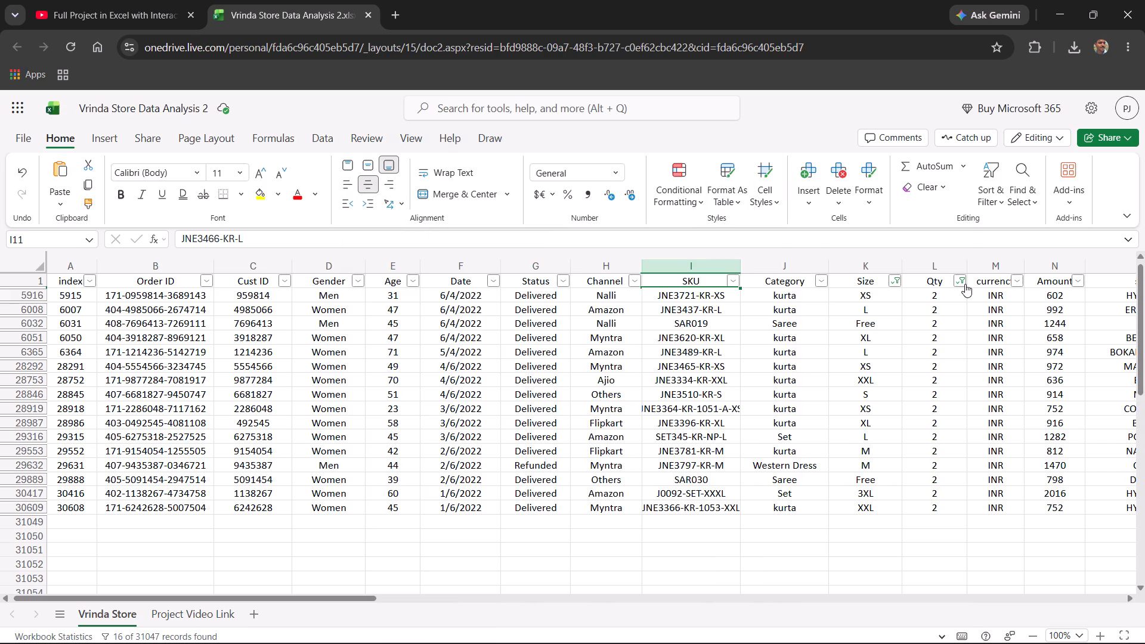
# Reset the Qty column's filter to include all quantity values.
pyautogui.click(965, 284)
pyautogui.click(804, 454)
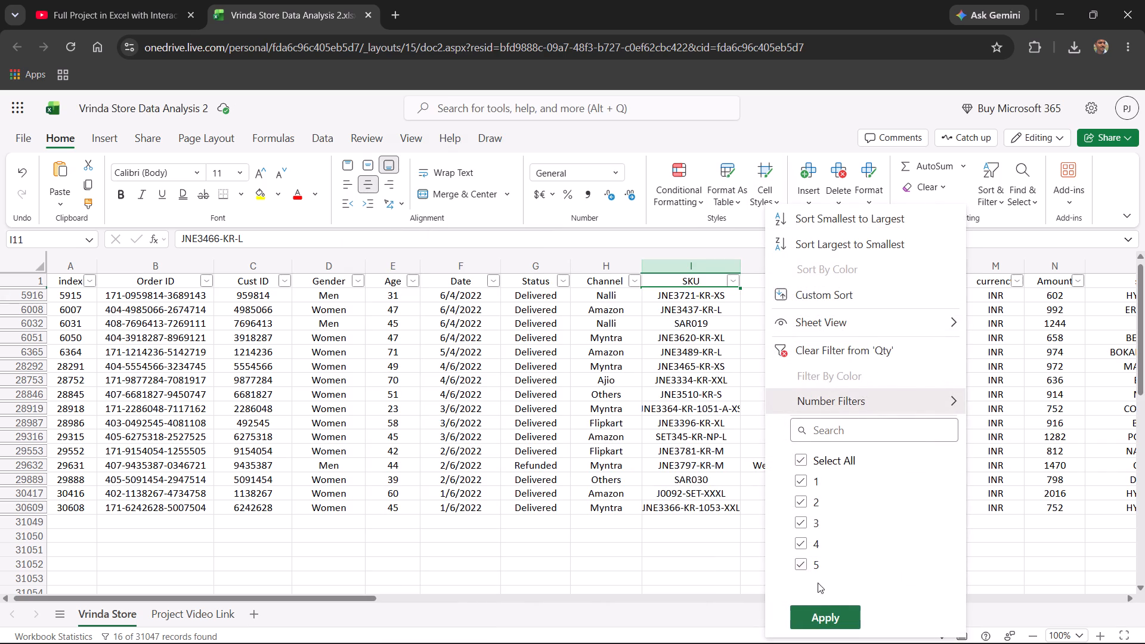
pyautogui.click(827, 614)
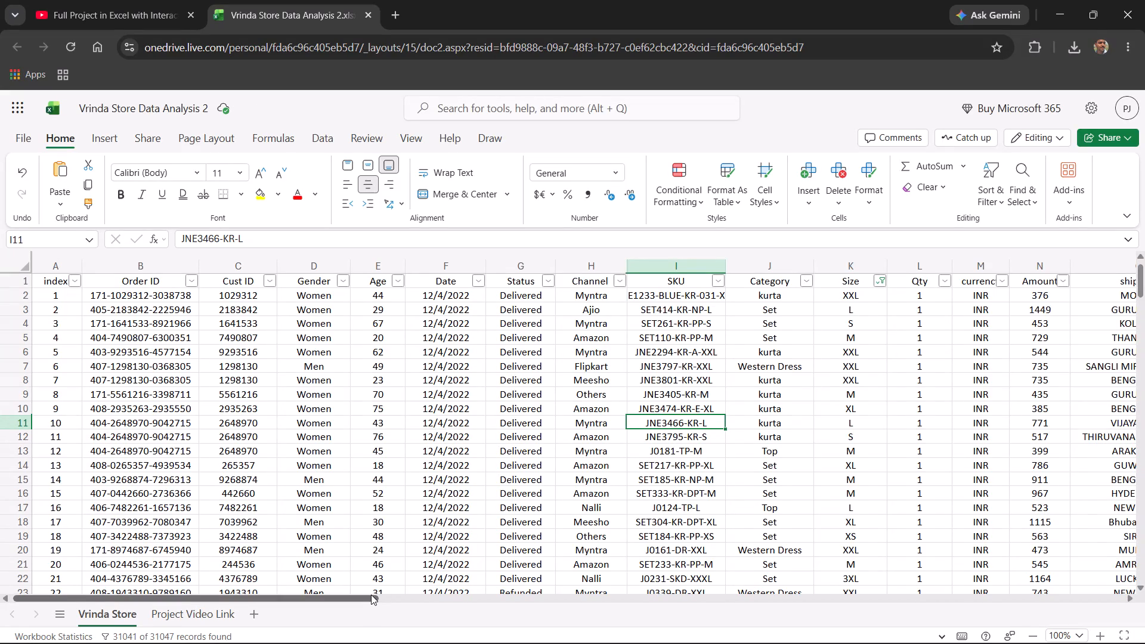
# Examine the distinct values in the currency column for inconsistencies, leaving its filter unchanged.
pyautogui.moveTo(372, 596); pyautogui.dragTo(406, 599)
pyautogui.moveTo(412, 599); pyautogui.dragTo(421, 599)
pyautogui.moveTo(423, 599); pyautogui.dragTo(429, 599)
pyautogui.moveTo(425, 598); pyautogui.dragTo(395, 589)
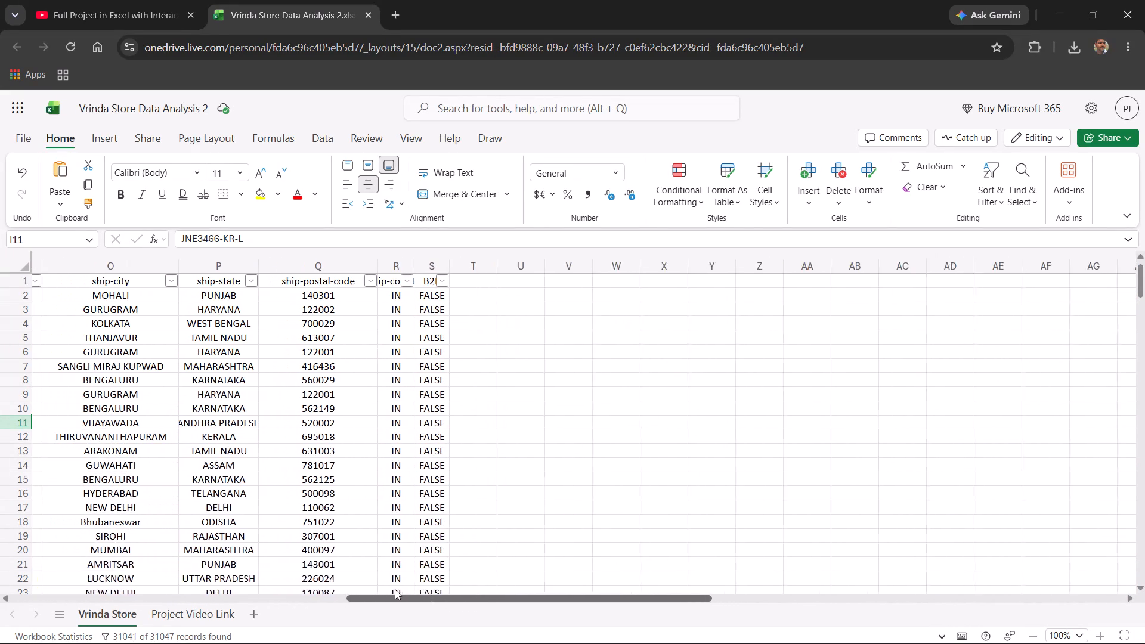
pyautogui.moveTo(395, 589); pyautogui.dragTo(298, 567)
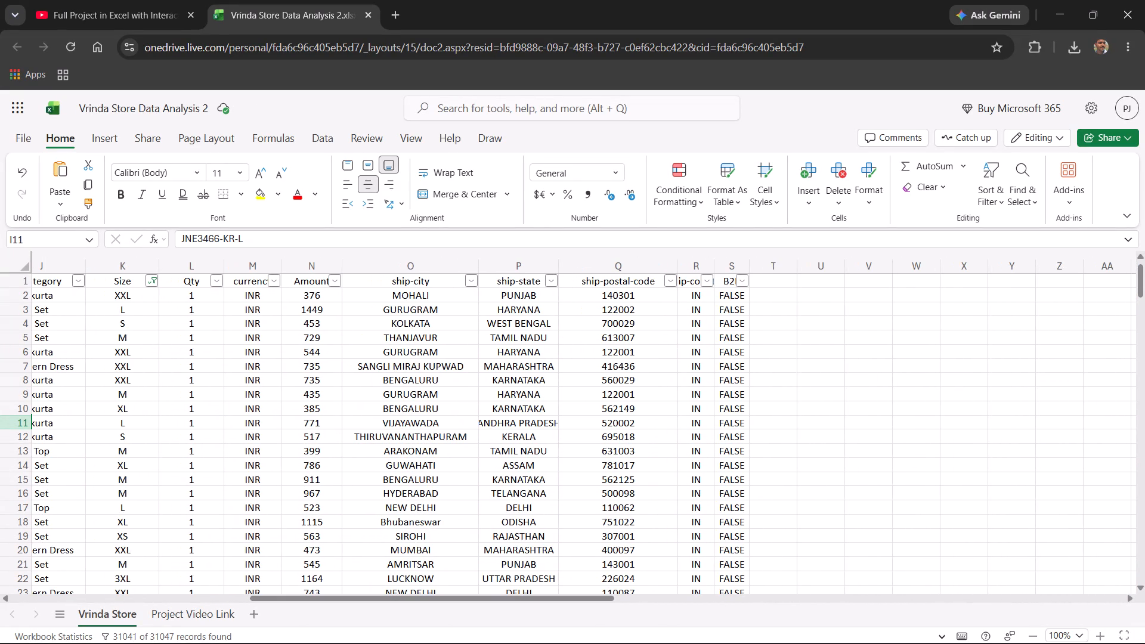
pyautogui.click(276, 277)
pyautogui.scroll(-4, 404, 497)
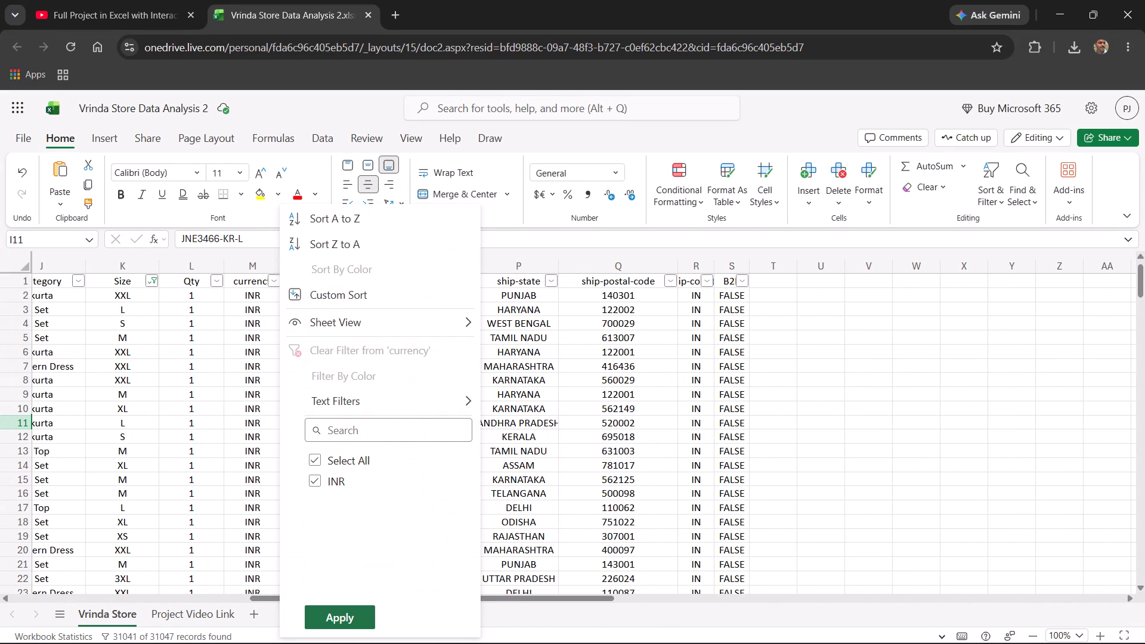
pyautogui.click(691, 442)
# Examine the full list of distinct values in the Amount column for invalid entries.
pyautogui.click(330, 283)
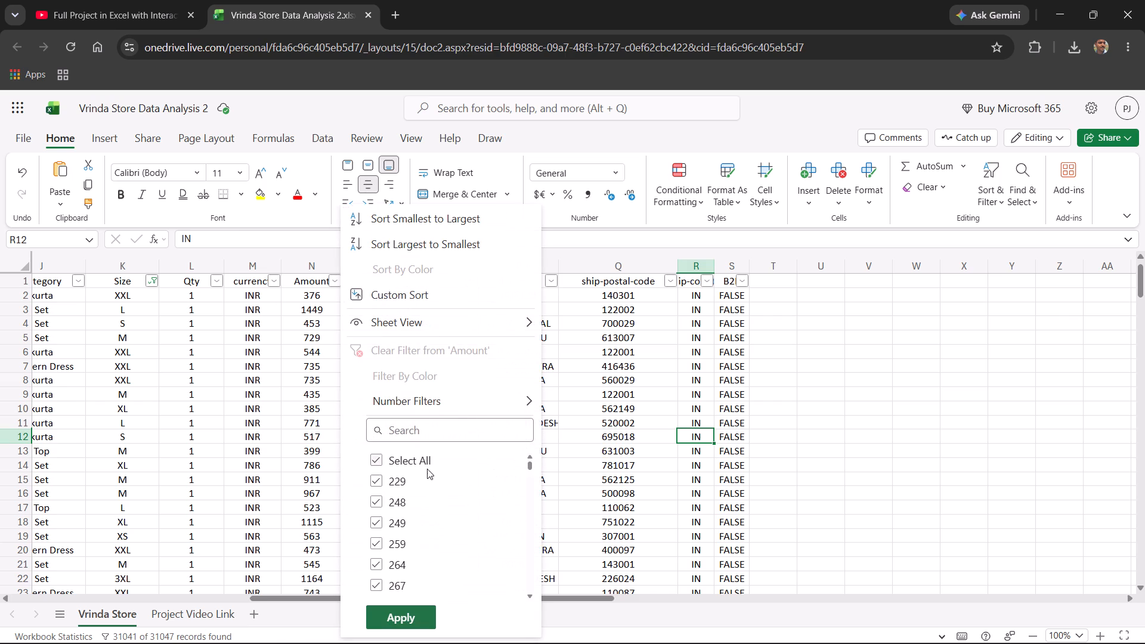
pyautogui.scroll(-14, 417, 503)
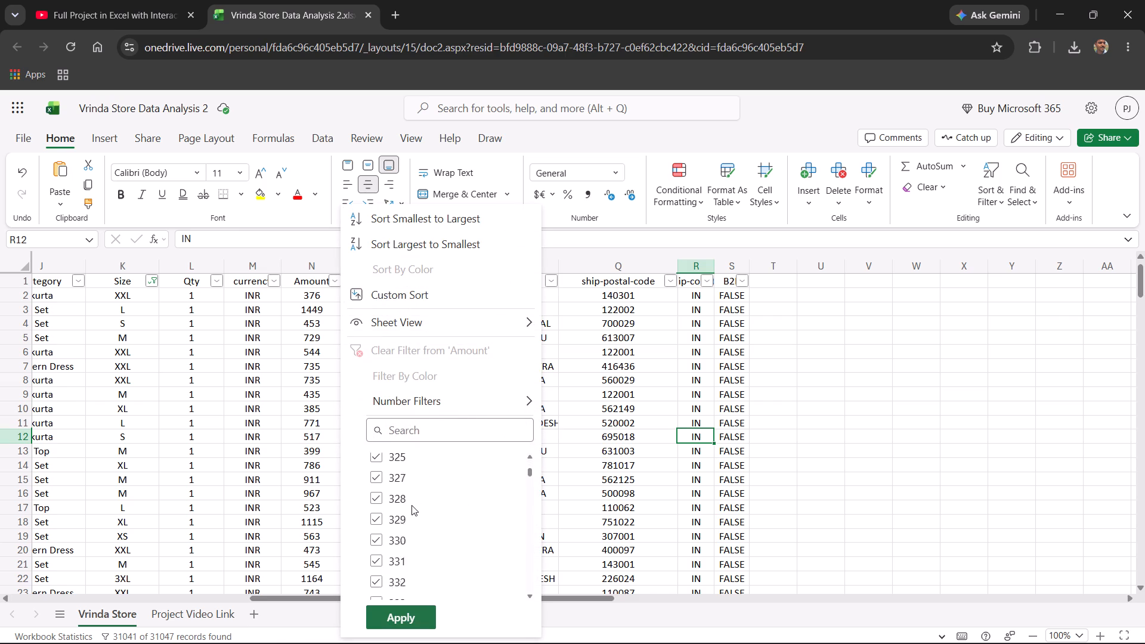
pyautogui.scroll(-3, 411, 505)
pyautogui.moveTo(529, 475); pyautogui.dragTo(529, 482)
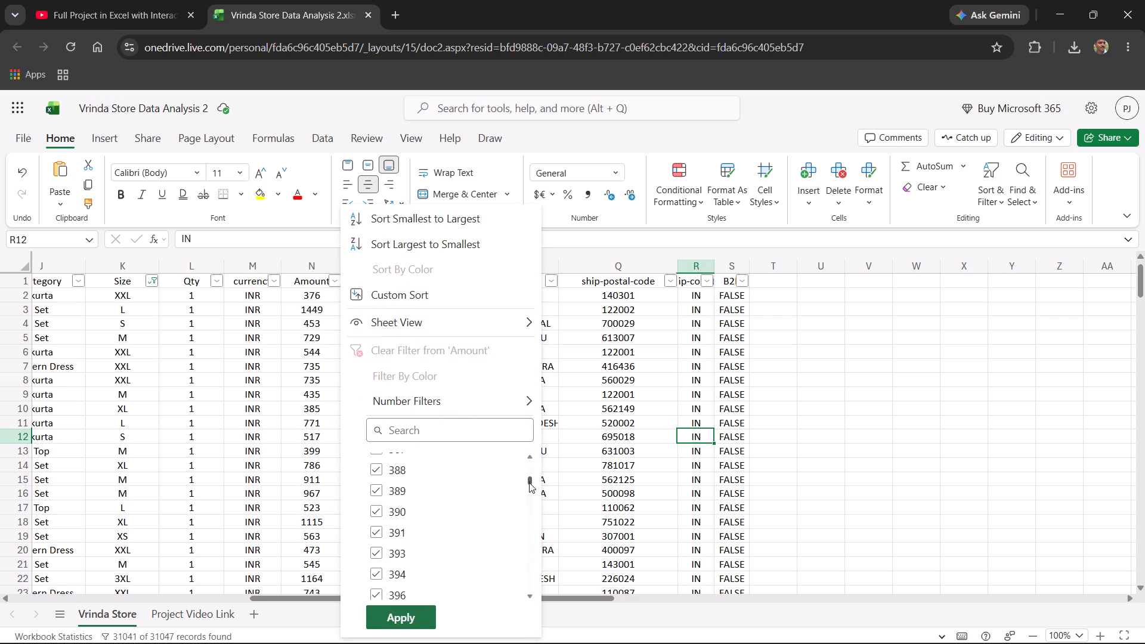
pyautogui.moveTo(529, 482); pyautogui.dragTo(526, 518)
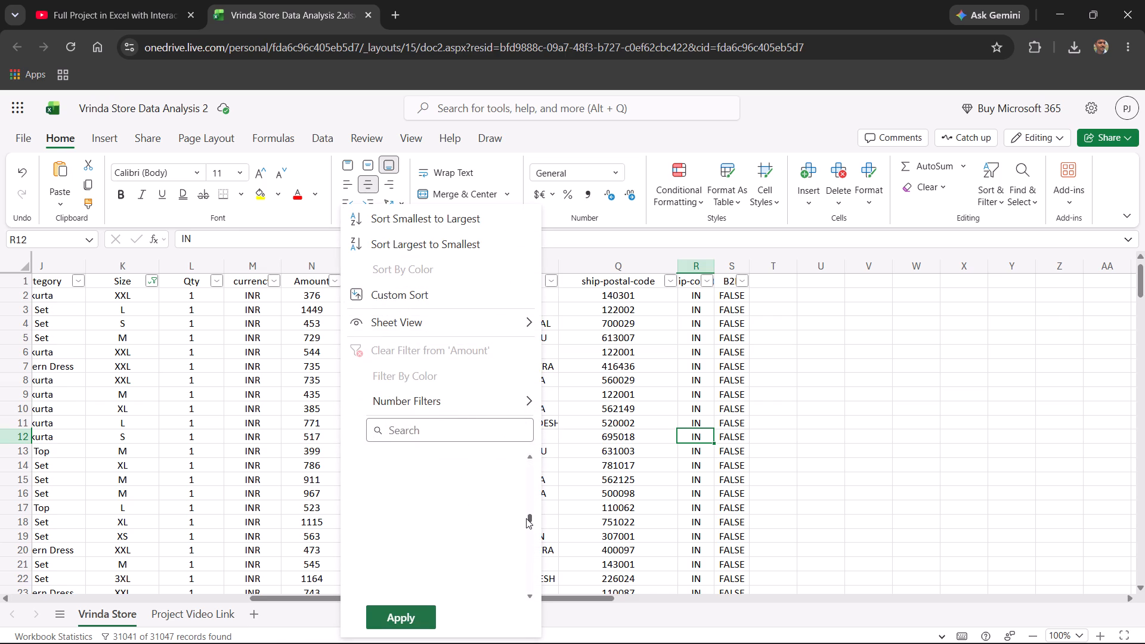
pyautogui.moveTo(526, 518); pyautogui.dragTo(524, 572)
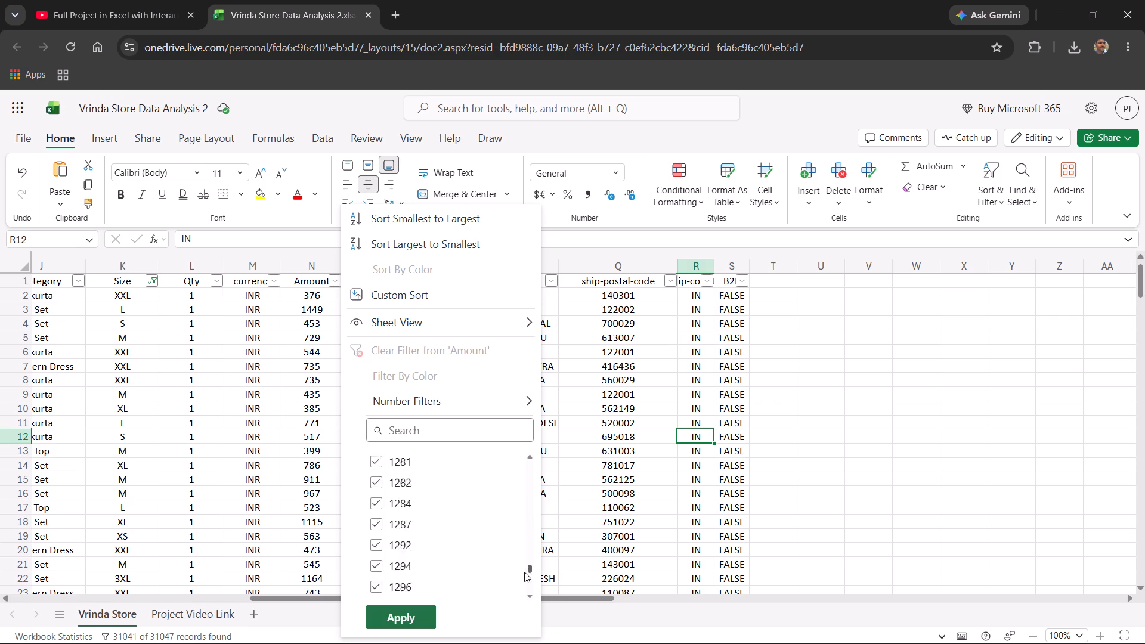
pyautogui.moveTo(524, 572); pyautogui.dragTo(523, 620)
pyautogui.click(765, 476)
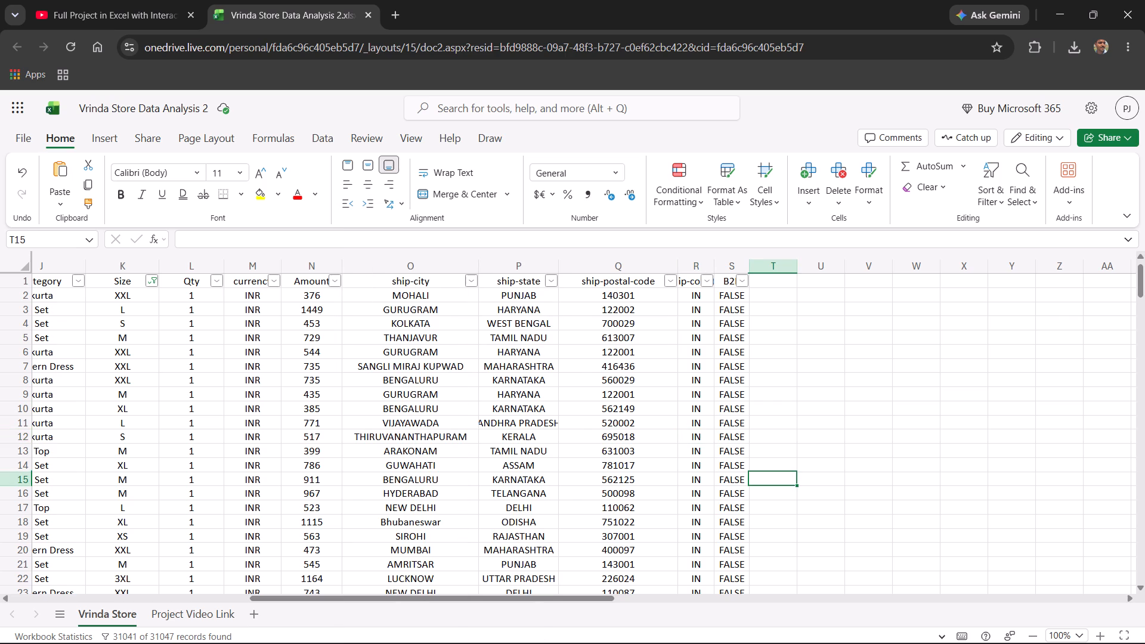
# Examine the distinct city names in the ship-city column for inconsistent entries.
pyautogui.click(468, 285)
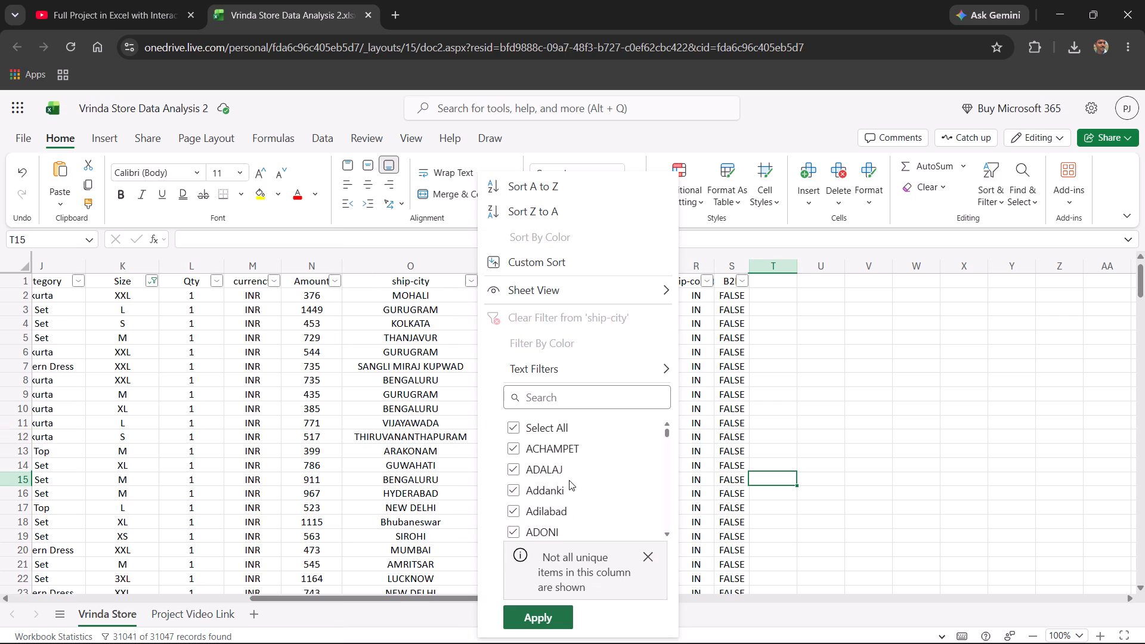
pyautogui.scroll(-18, 569, 480)
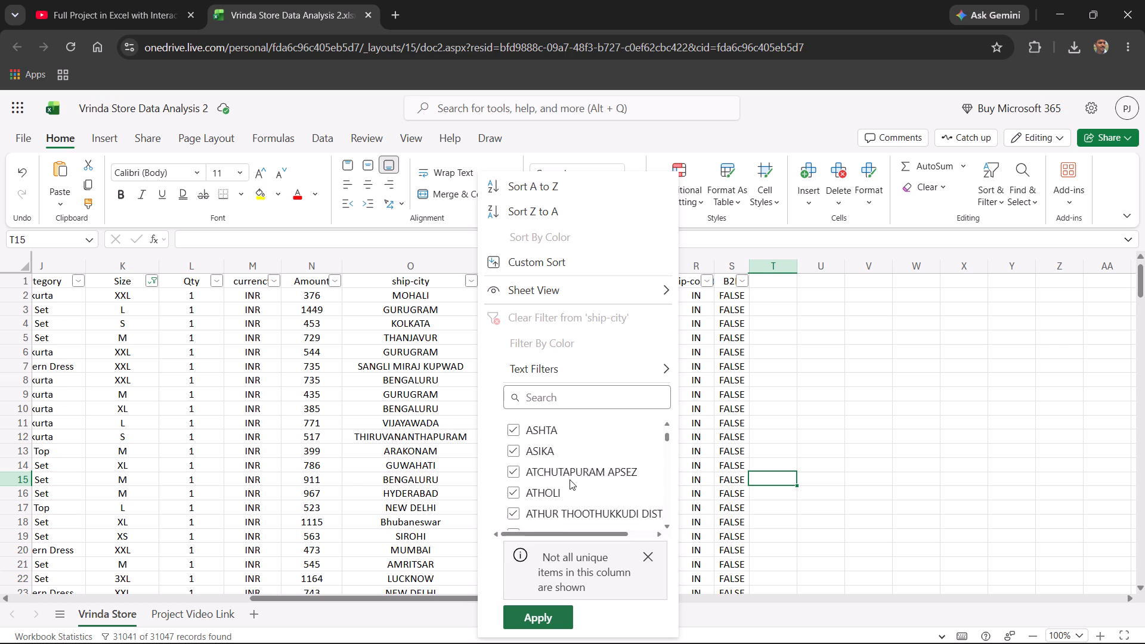
pyautogui.scroll(-17, 570, 479)
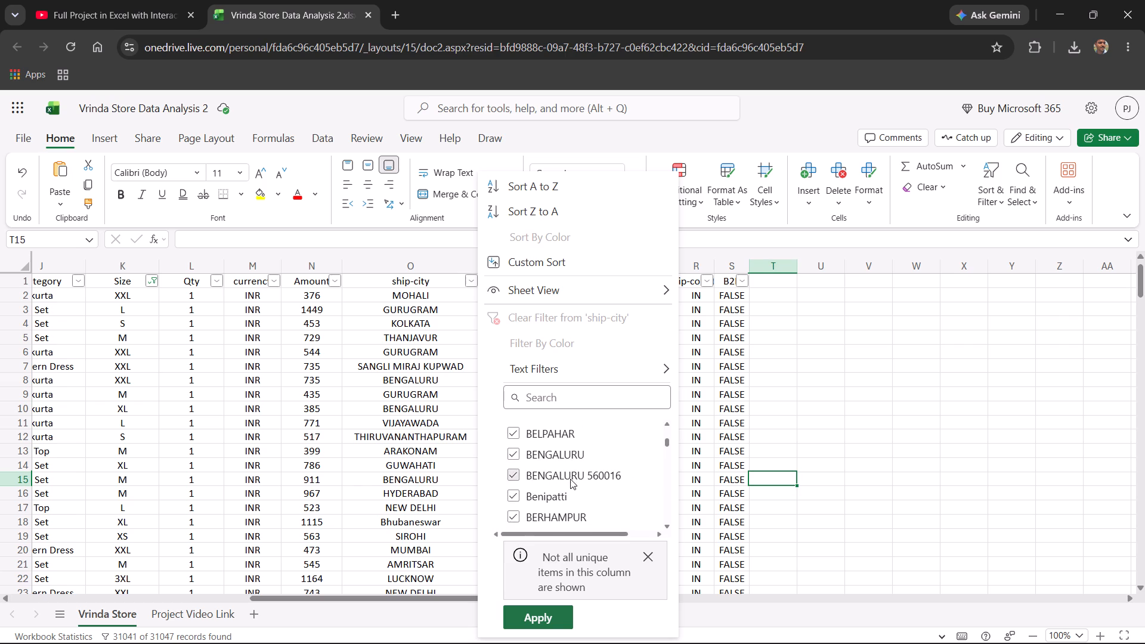
pyautogui.scroll(-13, 570, 479)
pyautogui.click(651, 557)
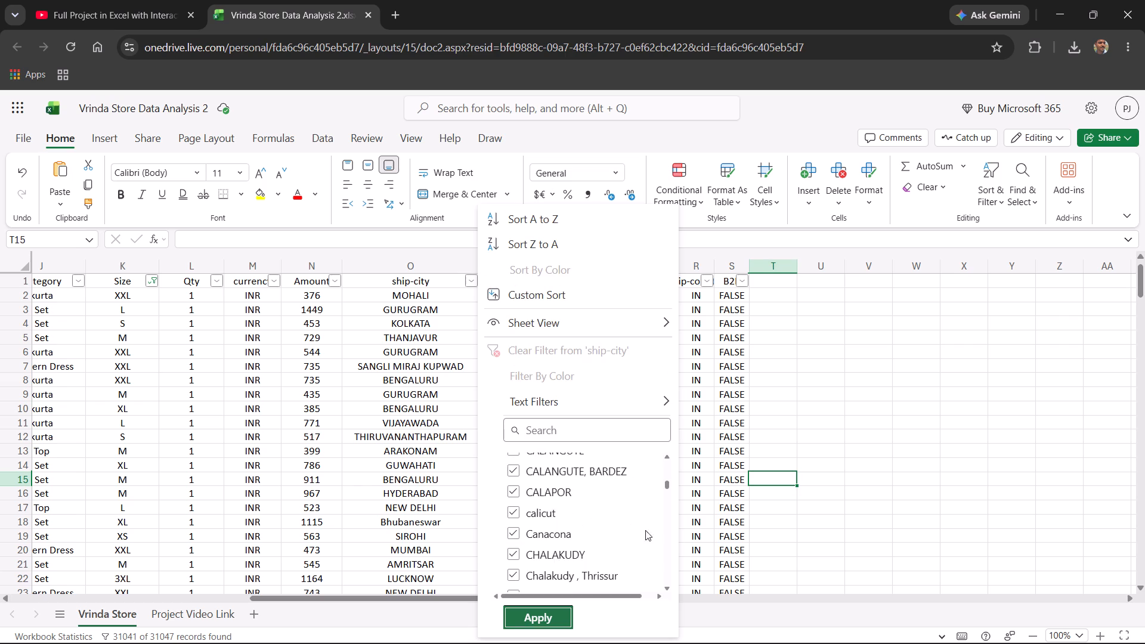
pyautogui.scroll(-13, 626, 485)
pyautogui.scroll(-12, 626, 485)
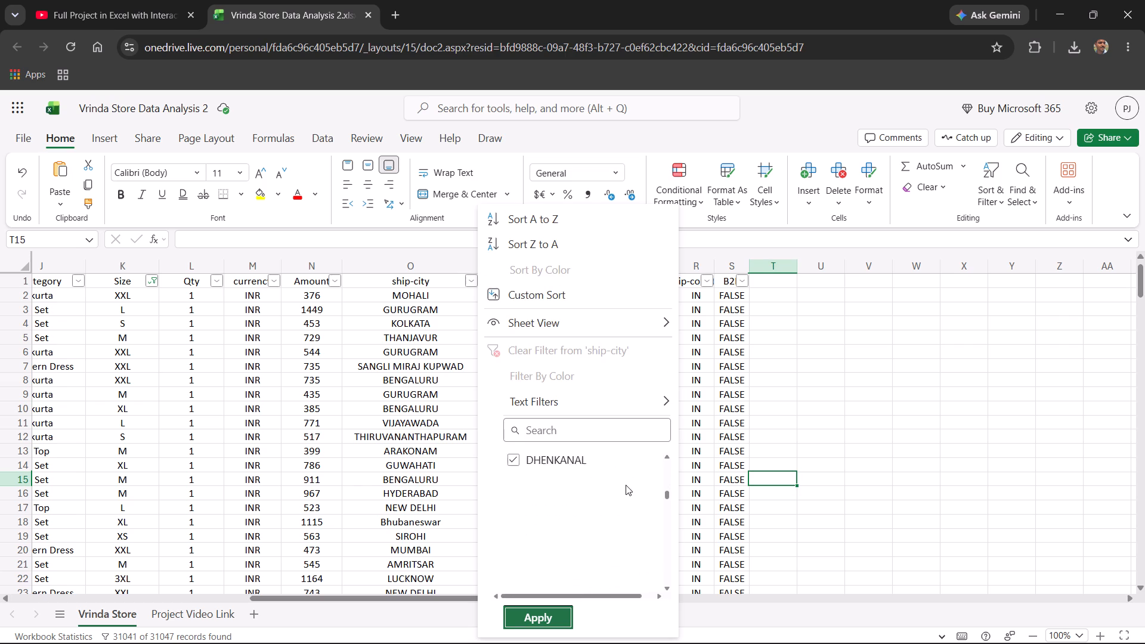
pyautogui.scroll(-8, 626, 485)
pyautogui.moveTo(669, 498); pyautogui.dragTo(667, 516)
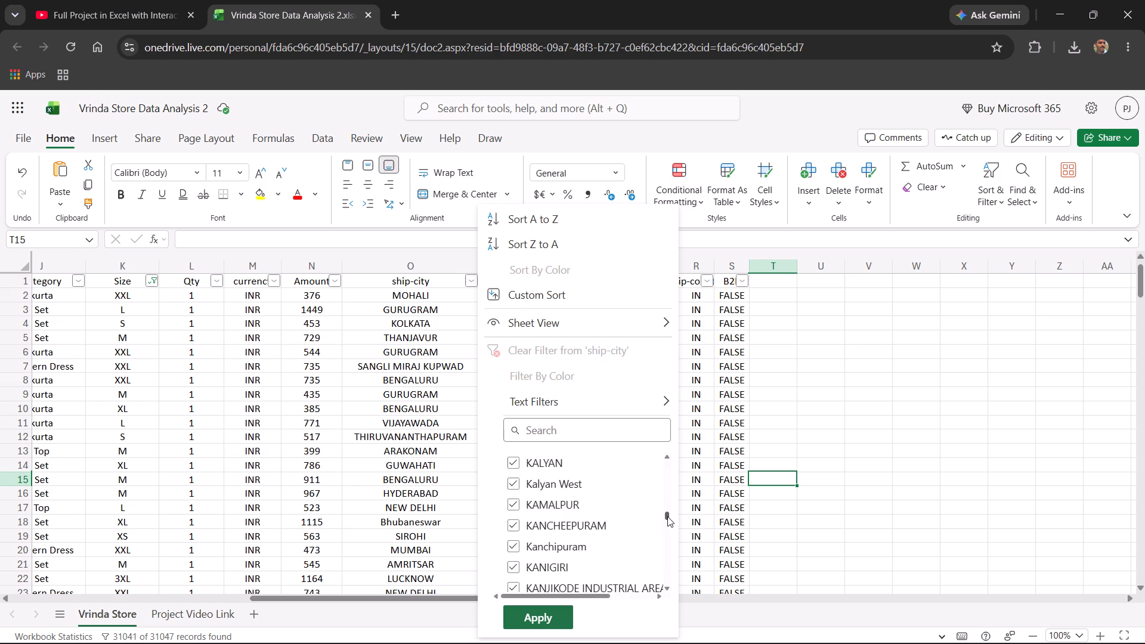
pyautogui.moveTo(667, 516); pyautogui.dragTo(664, 583)
pyautogui.click(792, 515)
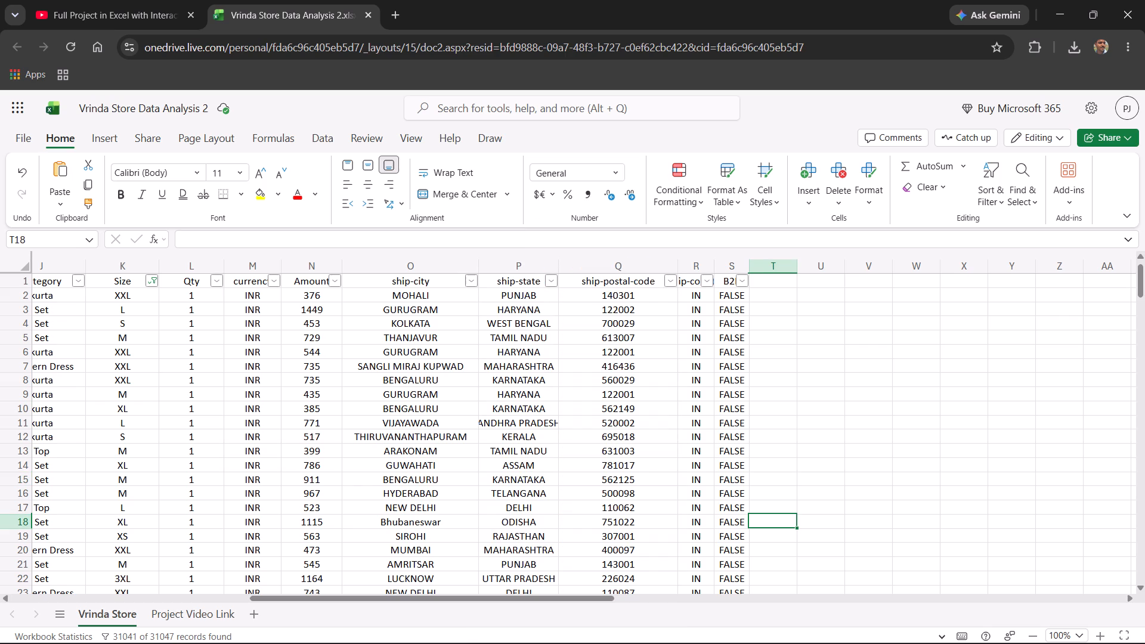
pyautogui.scroll(-6, 505, 398)
pyautogui.scroll(7, 505, 398)
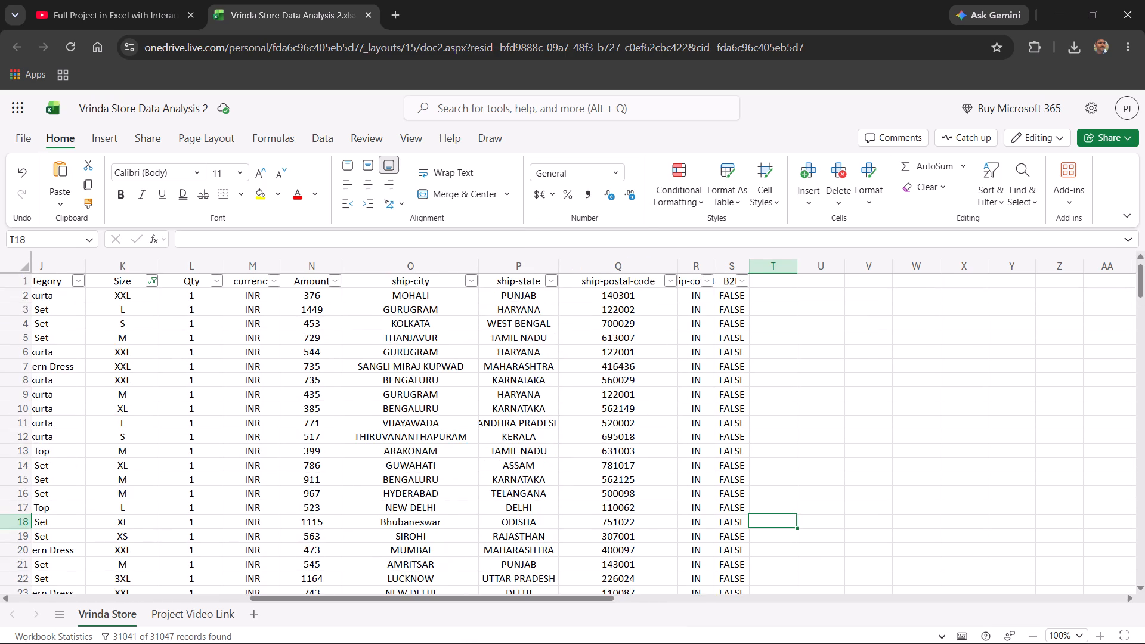
pyautogui.scroll(5, 531, 382)
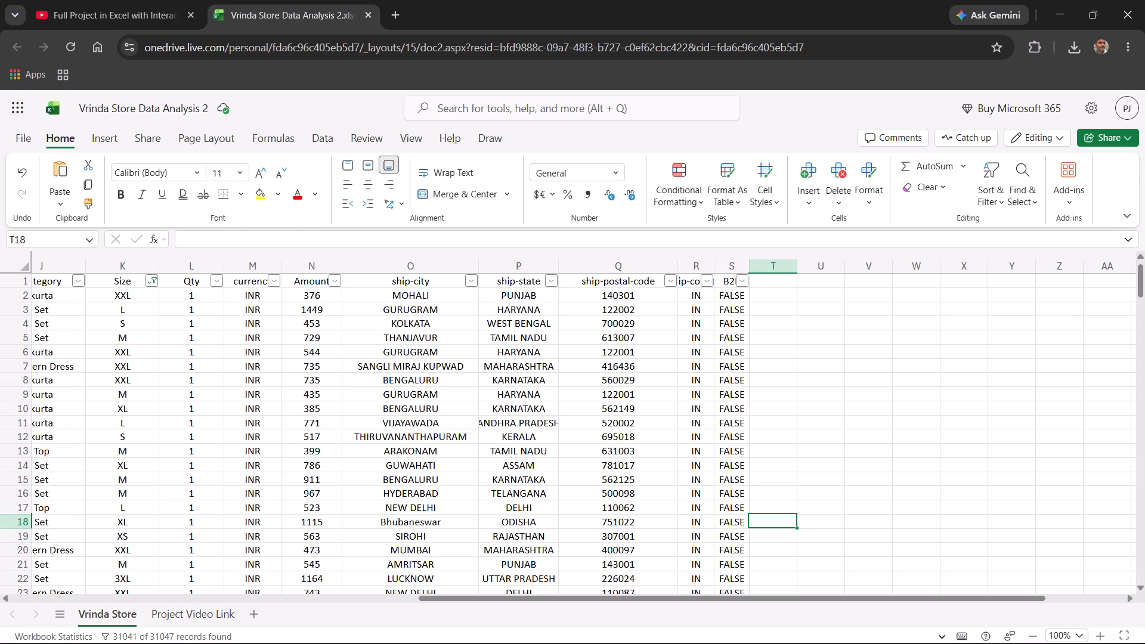
# Examine the distinct state names in the ship-state column for inconsistent entries.
pyautogui.click(552, 280)
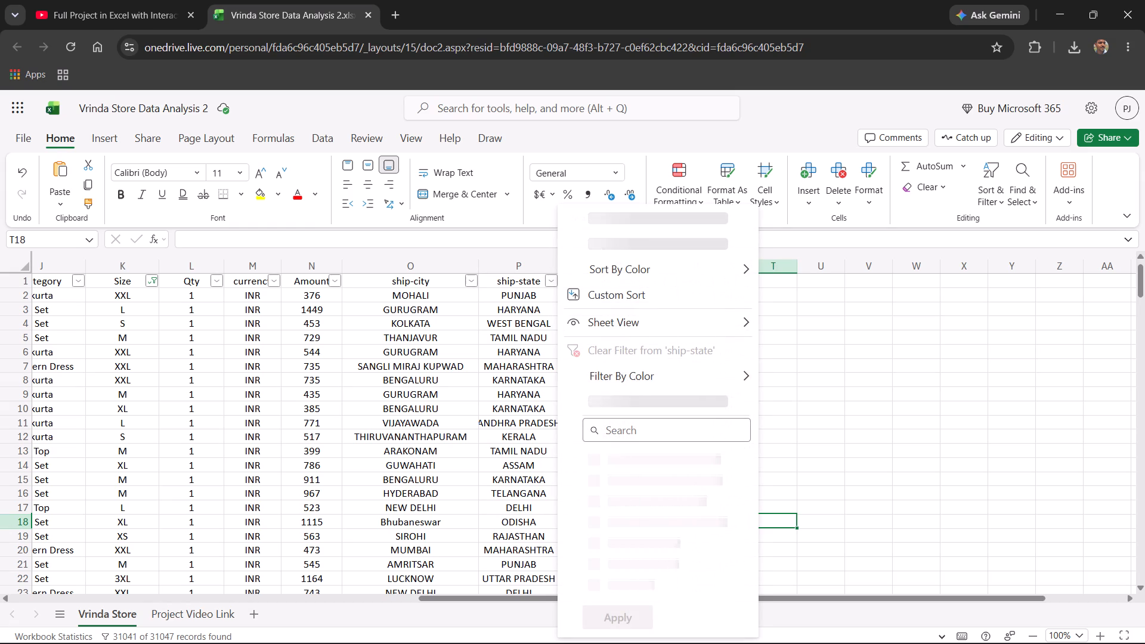
pyautogui.scroll(-7, 624, 501)
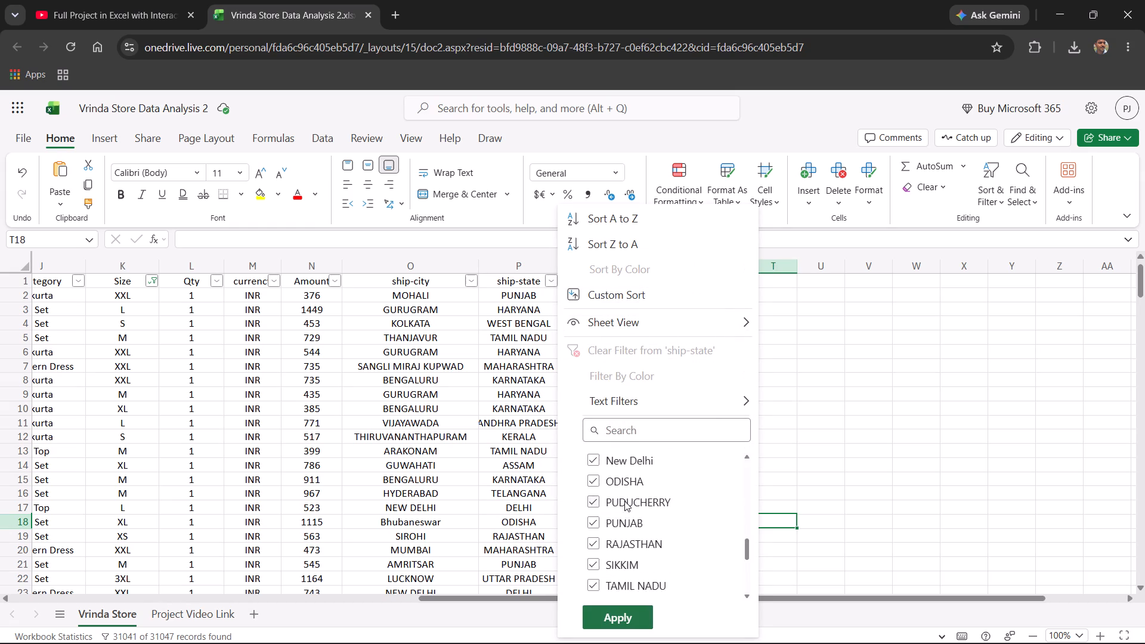
pyautogui.scroll(-8, 624, 501)
pyautogui.click(846, 440)
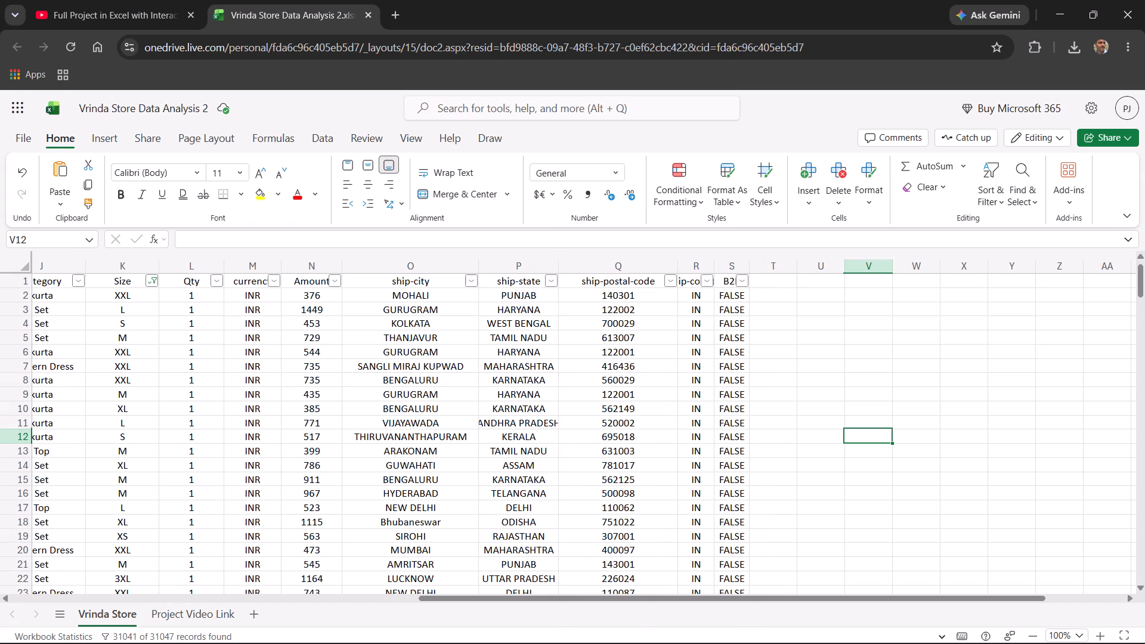
# Examine the distinct values in the ship-postal-code column for invalid entries.
pyautogui.click(672, 287)
pyautogui.click(672, 287)
pyautogui.click(672, 287)
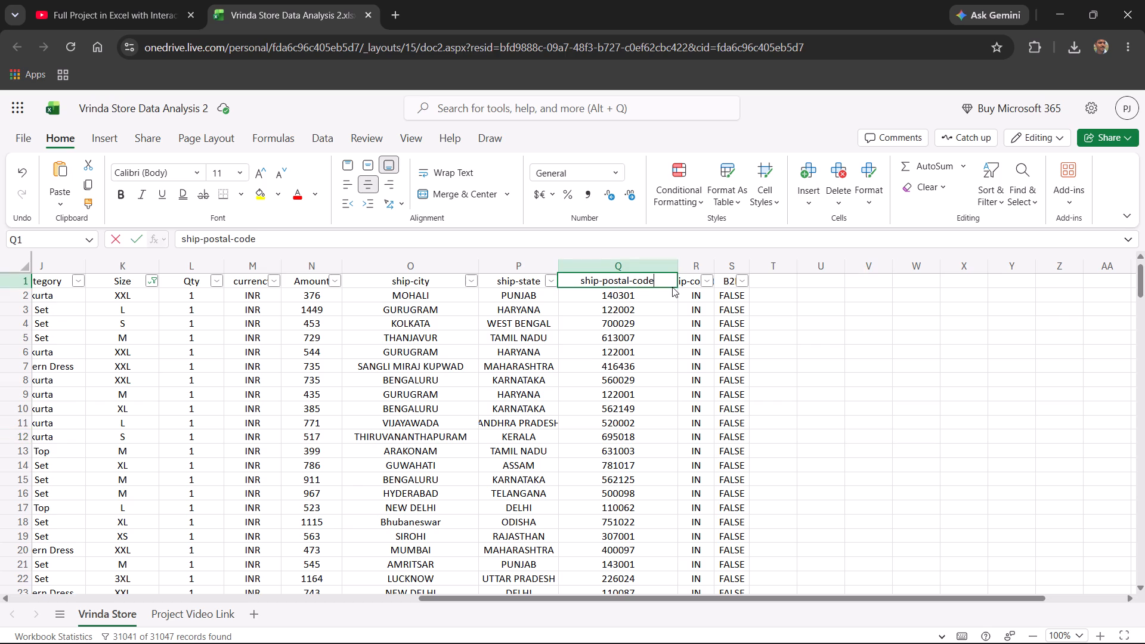
pyautogui.click(811, 323)
pyautogui.click(671, 278)
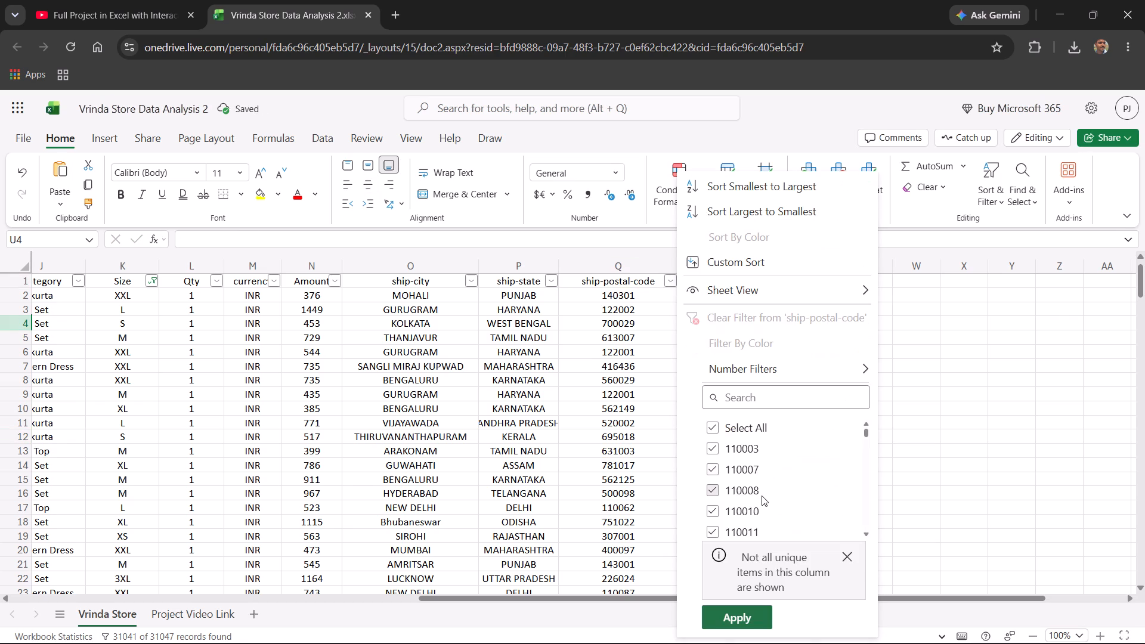
pyautogui.scroll(-20, 762, 496)
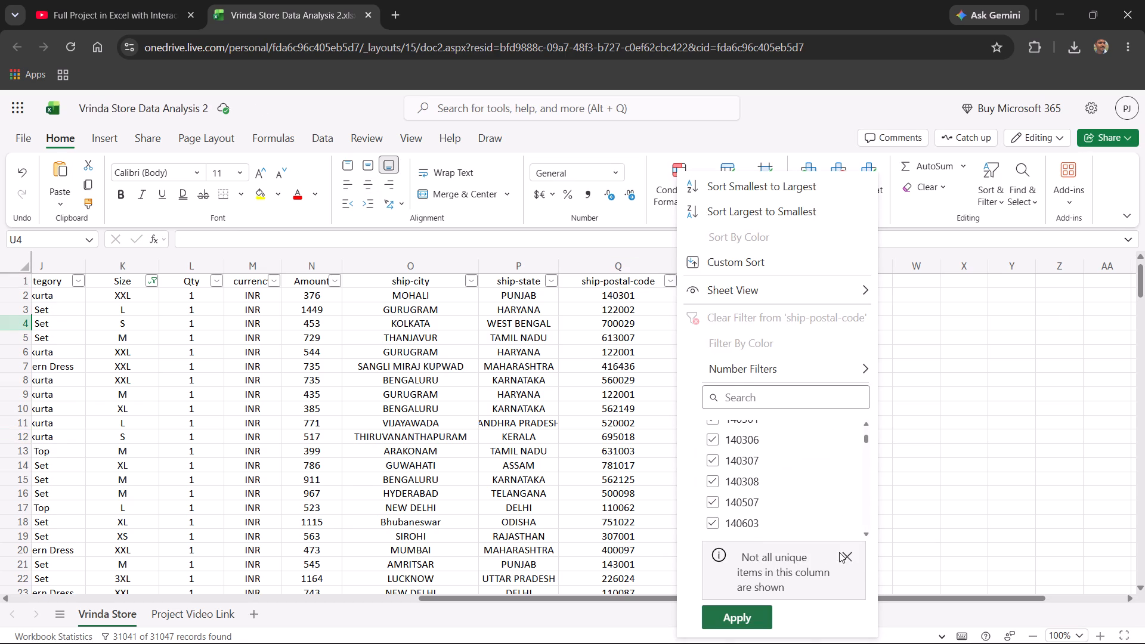
pyautogui.click(842, 553)
pyautogui.scroll(-5, 804, 505)
pyautogui.moveTo(865, 474); pyautogui.dragTo(866, 478)
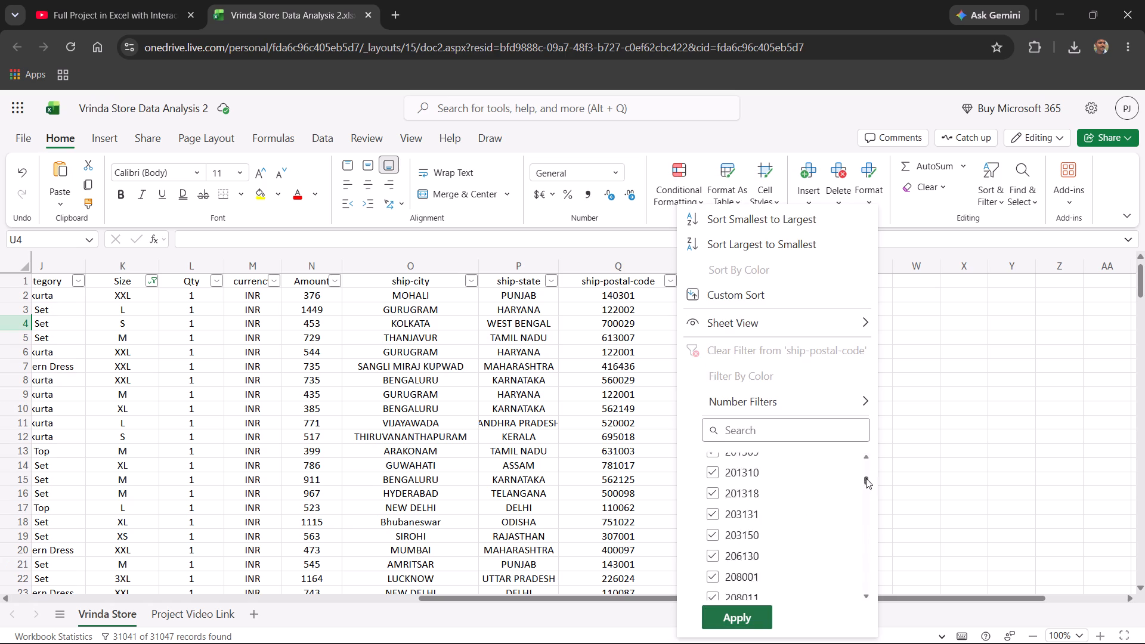
pyautogui.moveTo(866, 478); pyautogui.dragTo(867, 575)
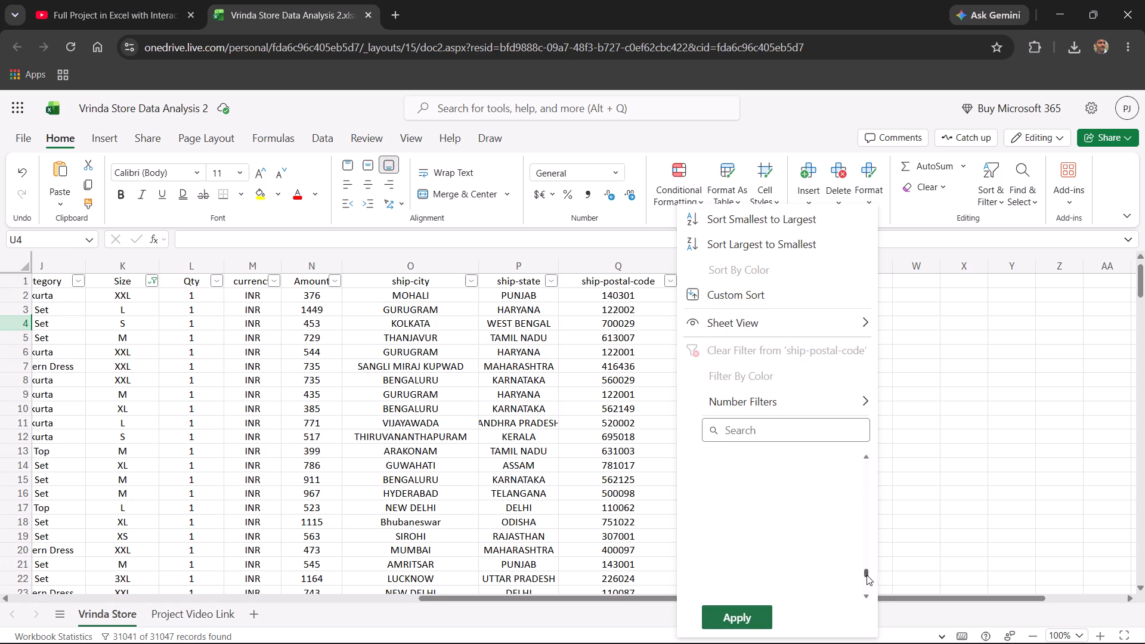
pyautogui.moveTo(867, 575); pyautogui.dragTo(867, 595)
pyautogui.click(923, 547)
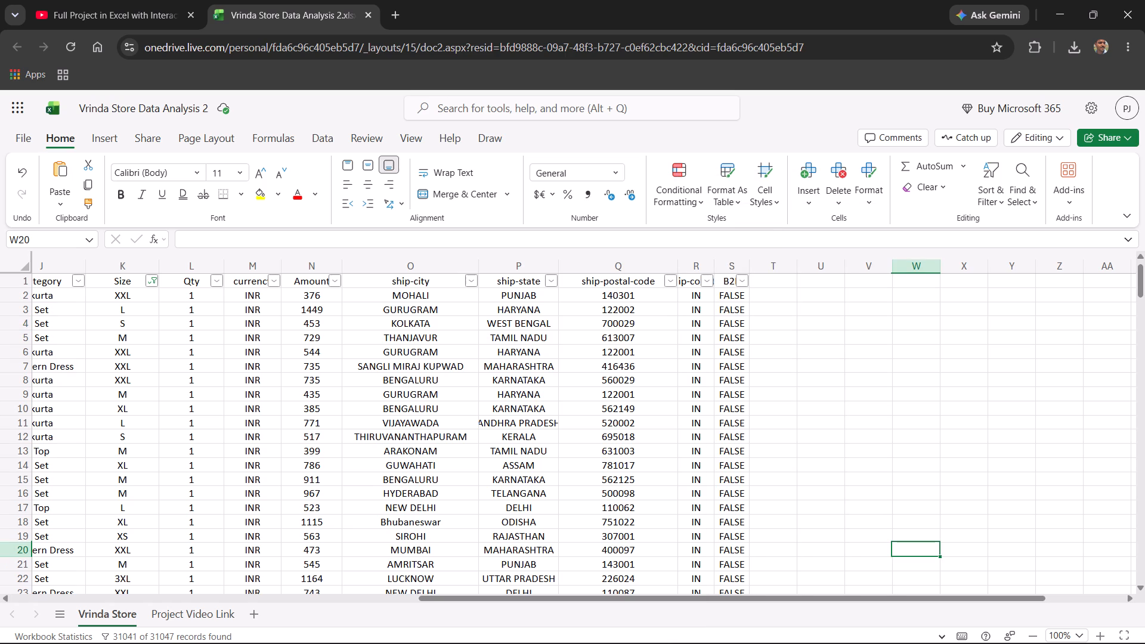
# Widen the ship-country column to fit its header text.
pyautogui.click(862, 334)
pyautogui.moveTo(713, 264); pyautogui.dragTo(736, 265)
pyautogui.moveTo(736, 265); pyautogui.dragTo(751, 267)
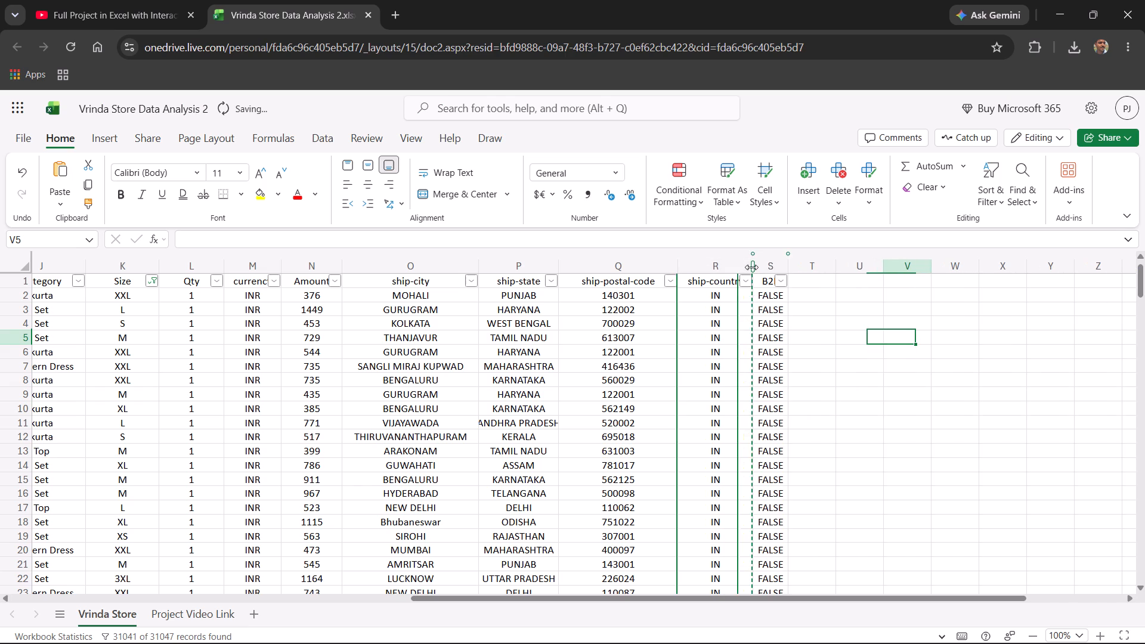
# Check the filter values of the ship-country and B2B columns for inconsistencies.
pyautogui.click(746, 280)
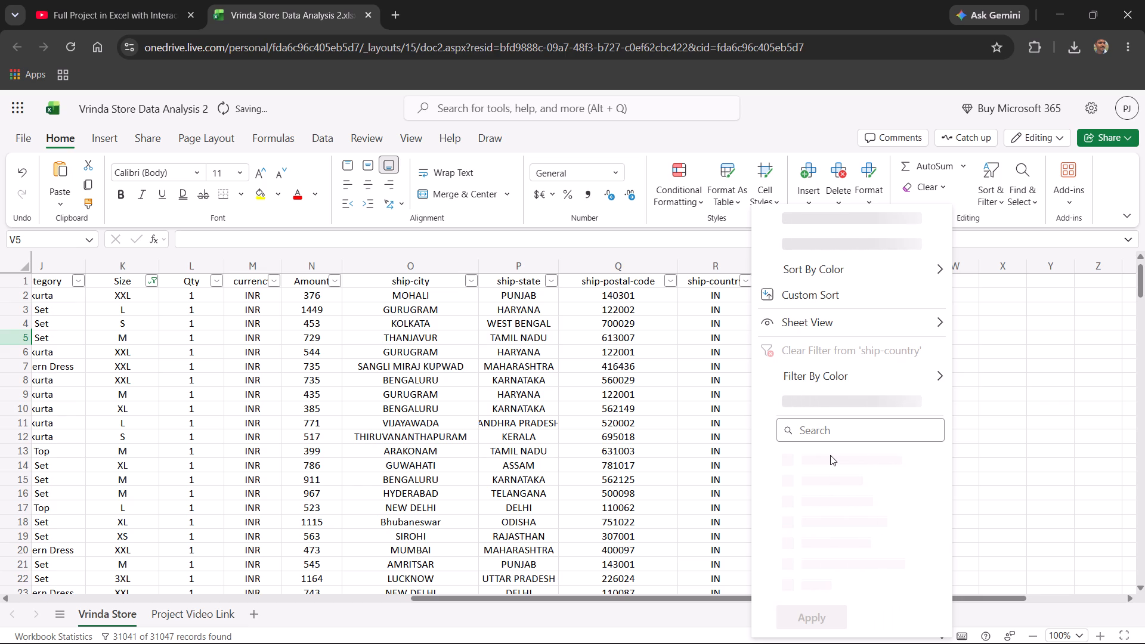
pyautogui.click(1097, 410)
pyautogui.click(779, 278)
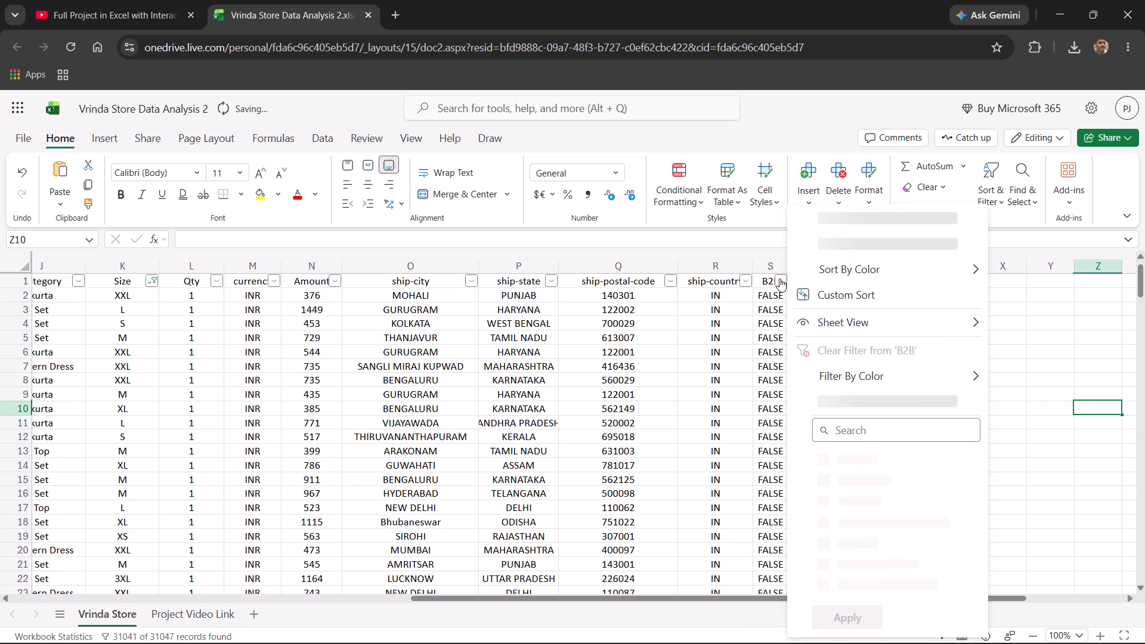
pyautogui.scroll(-3, 880, 472)
pyautogui.scroll(2, 879, 471)
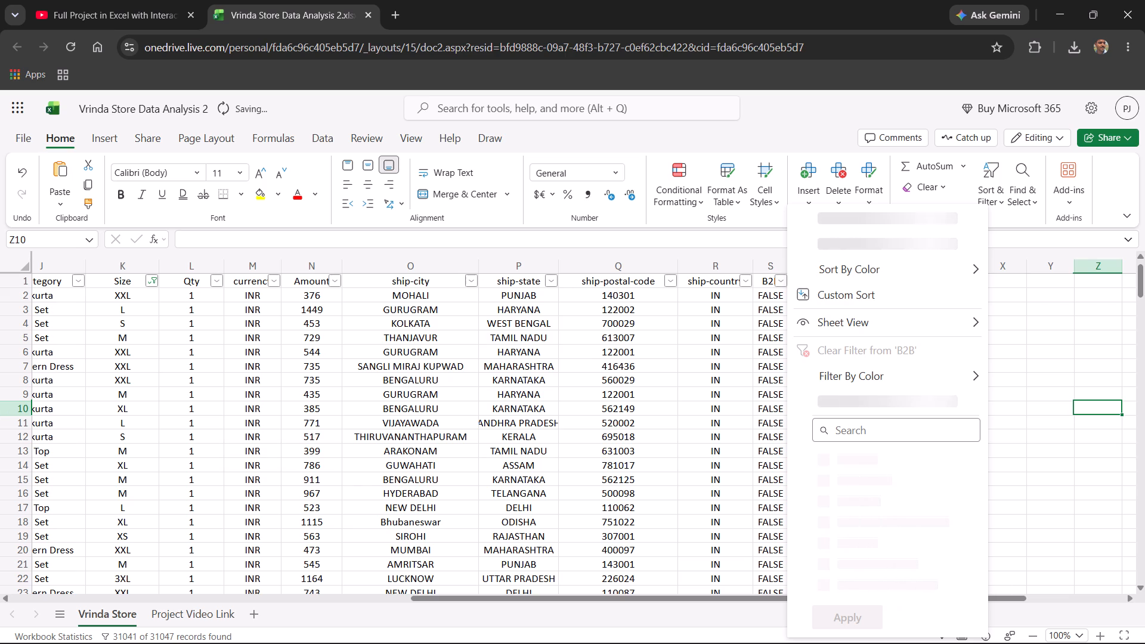
# Check the computer's network connection in the system quick settings and return to the sheet.
pyautogui.click(1030, 629)
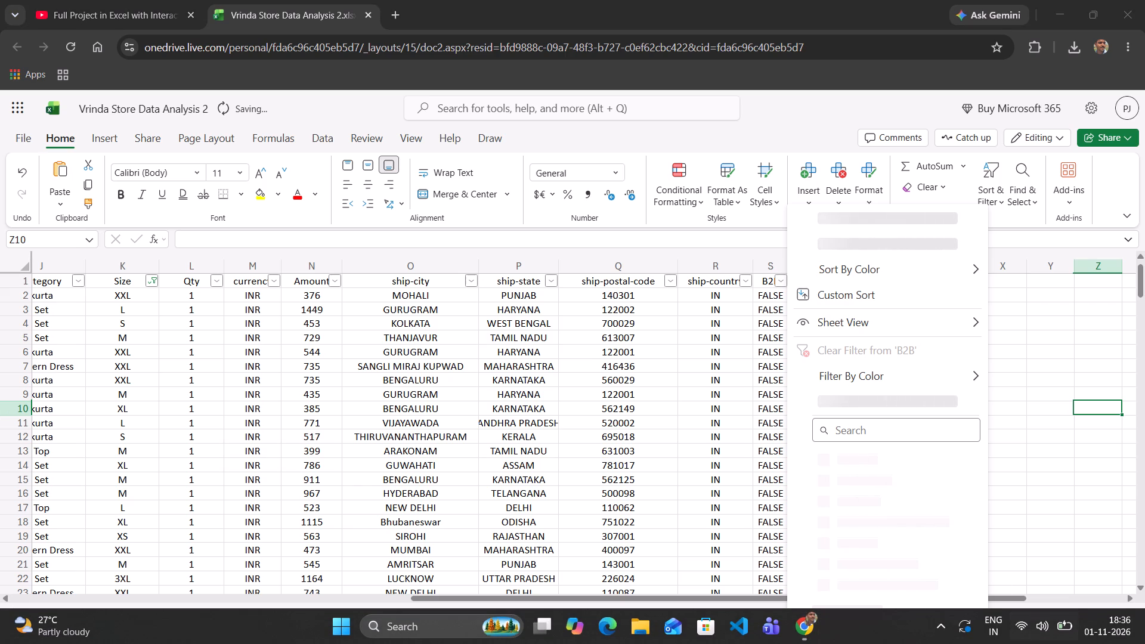
pyautogui.click(1030, 633)
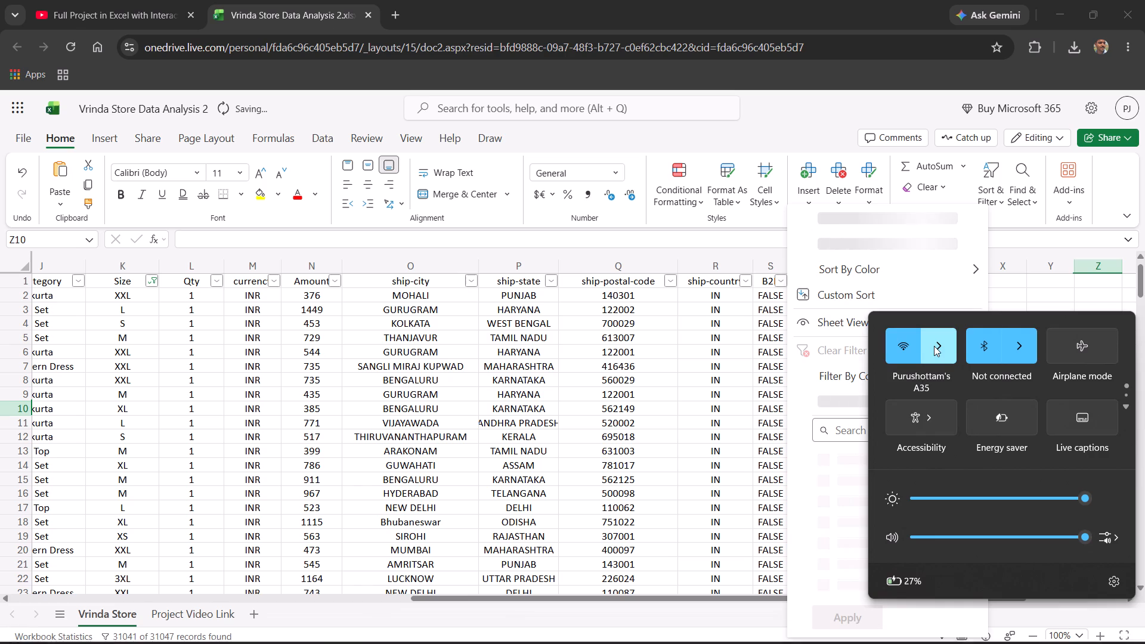
pyautogui.click(748, 569)
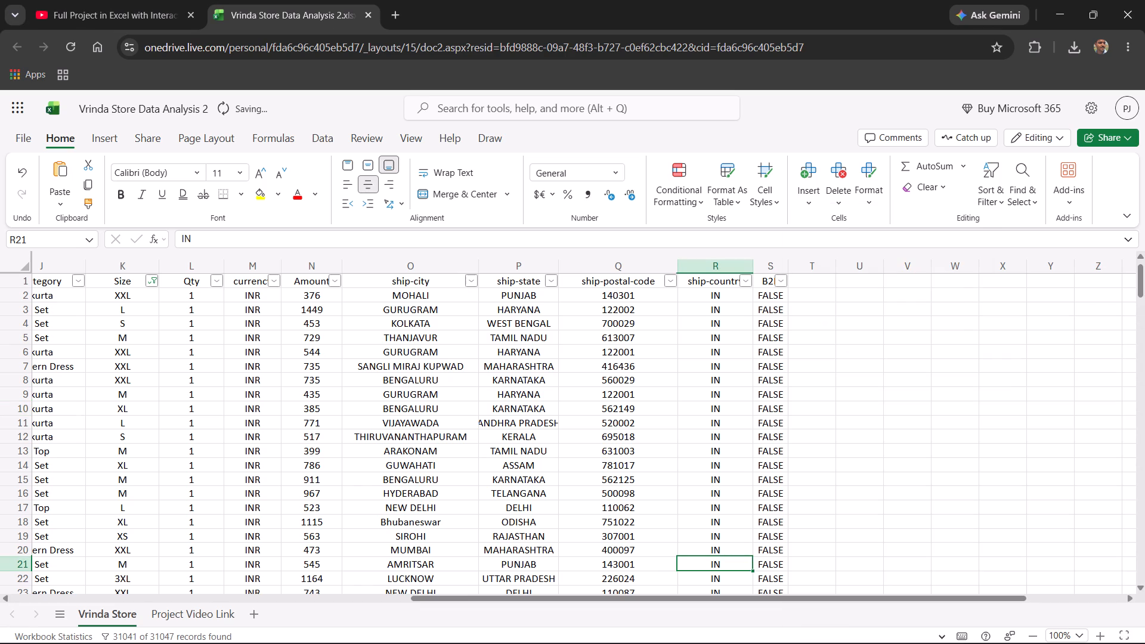
# Open the ship-country column's filter values again for review.
pyautogui.click(744, 282)
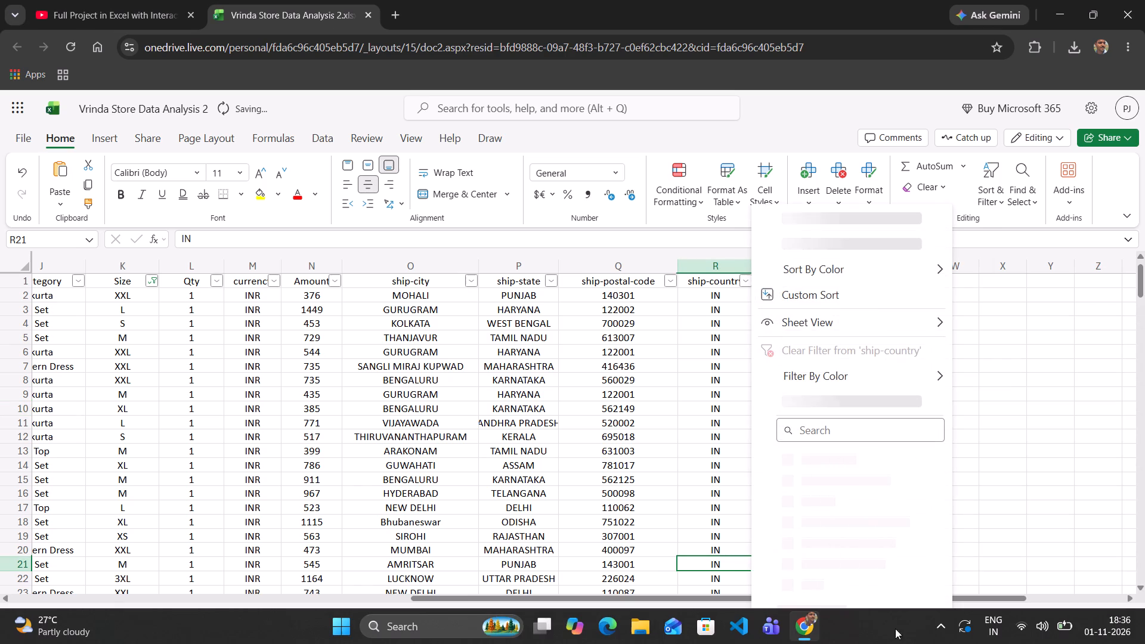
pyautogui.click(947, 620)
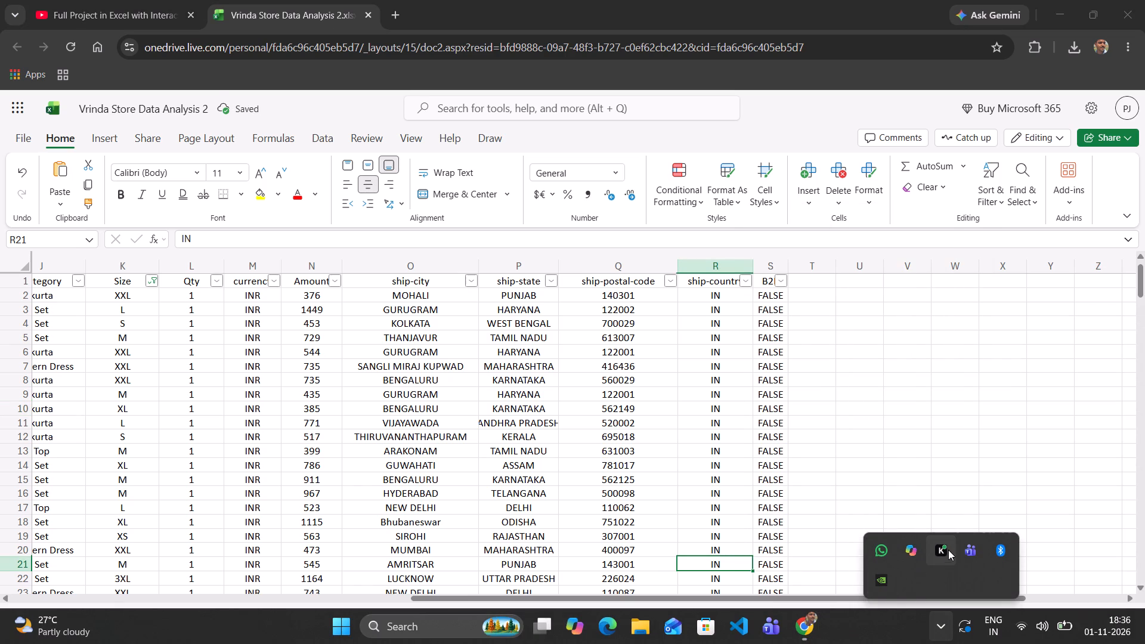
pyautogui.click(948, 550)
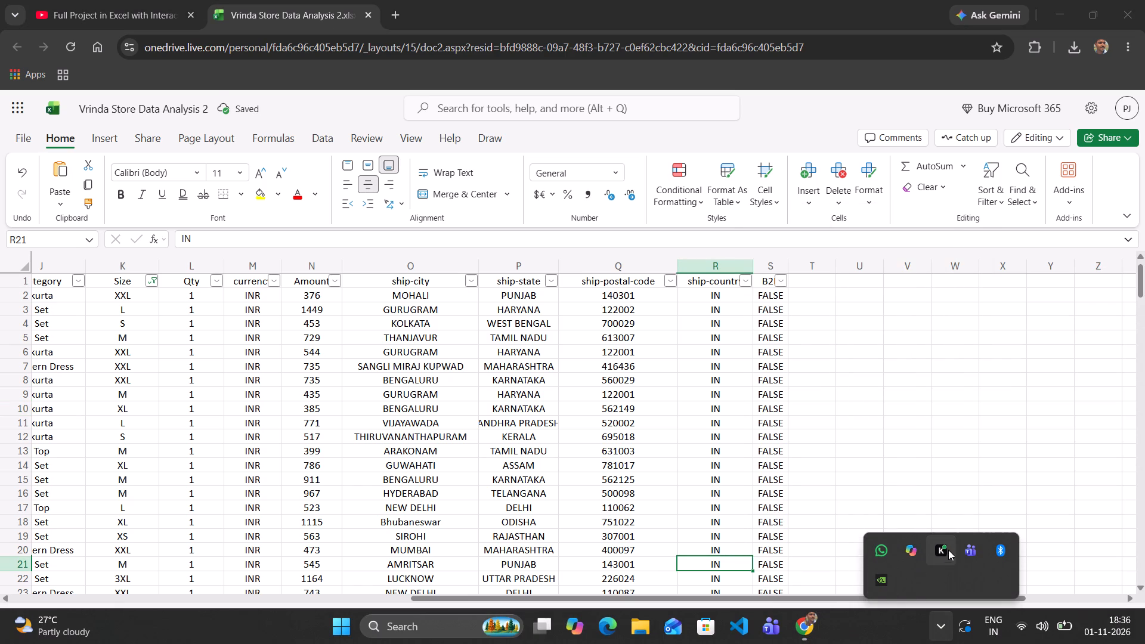
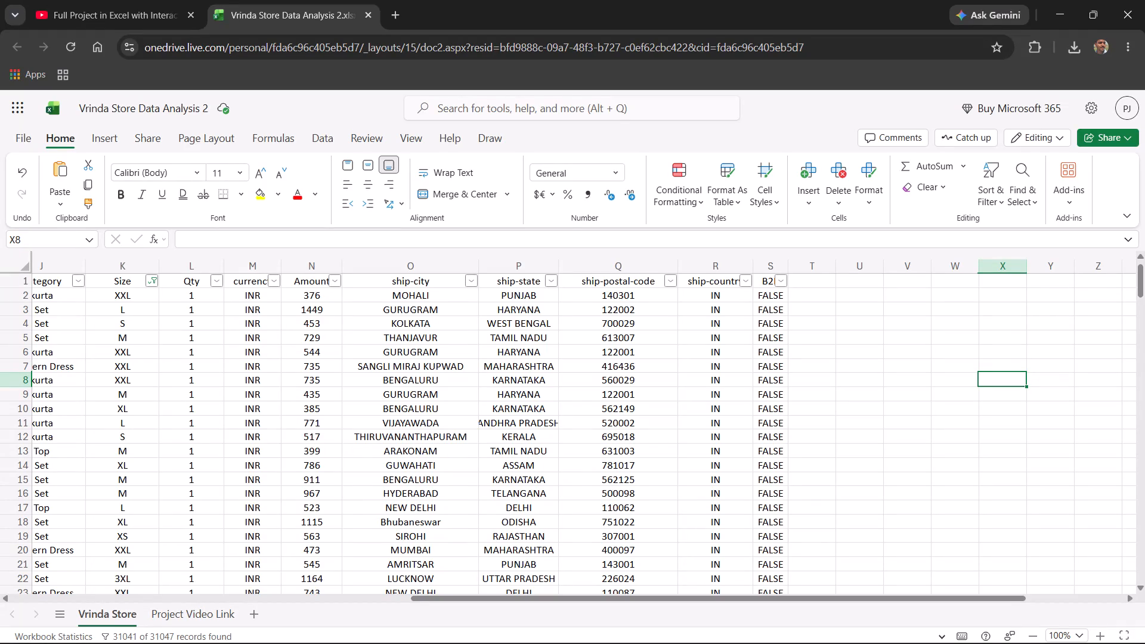
# Recheck the ship-country column's filter values for inconsistencies and close the list without applying a filter.
pyautogui.scroll(-6, 800, 457)
pyautogui.scroll(6, 798, 456)
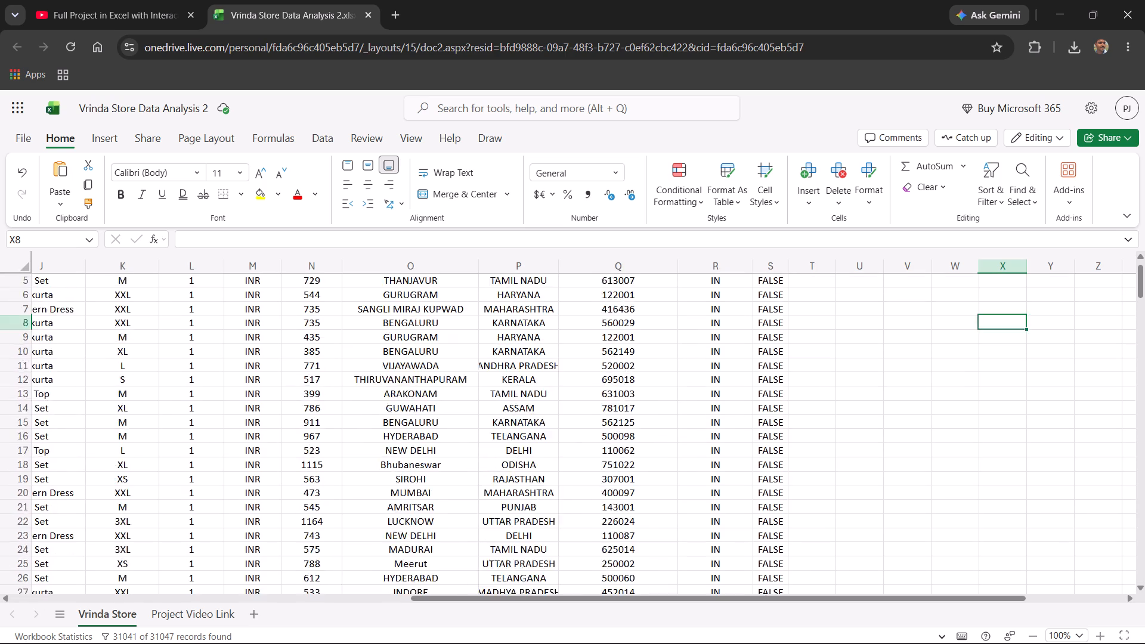
pyautogui.scroll(1, 798, 456)
pyautogui.click(747, 277)
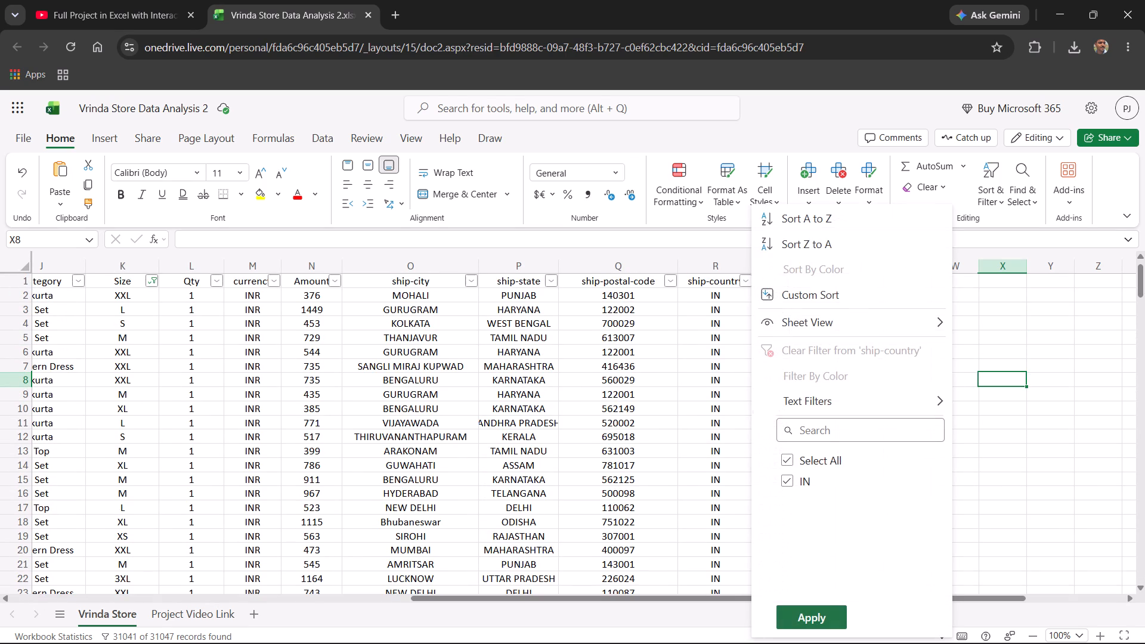
pyautogui.click(1005, 482)
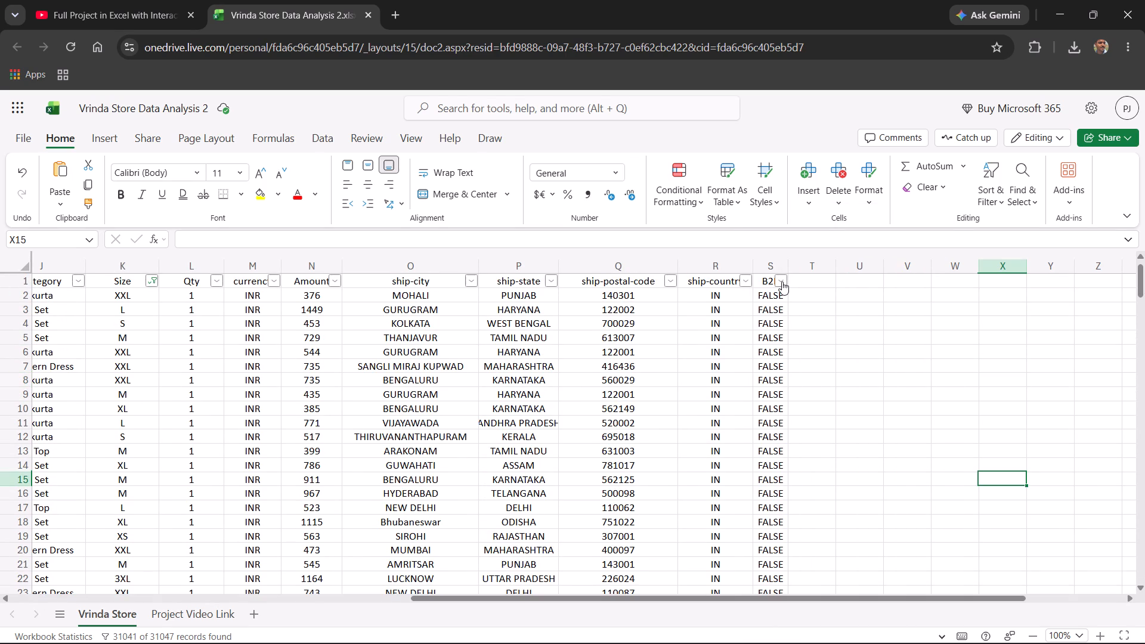
# Widen the B2B column so its header text fits beside the filter control.
pyautogui.moveTo(788, 264); pyautogui.dragTo(804, 265)
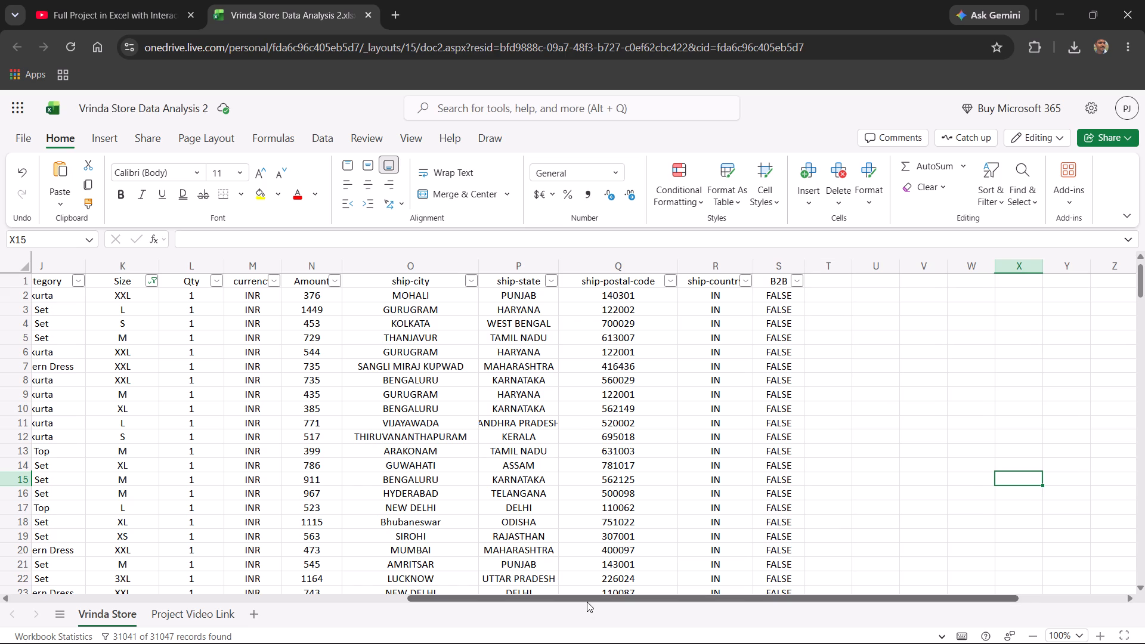
# Insert one blank column between the Age and Date columns.
pyautogui.moveTo(587, 602); pyautogui.dragTo(301, 587)
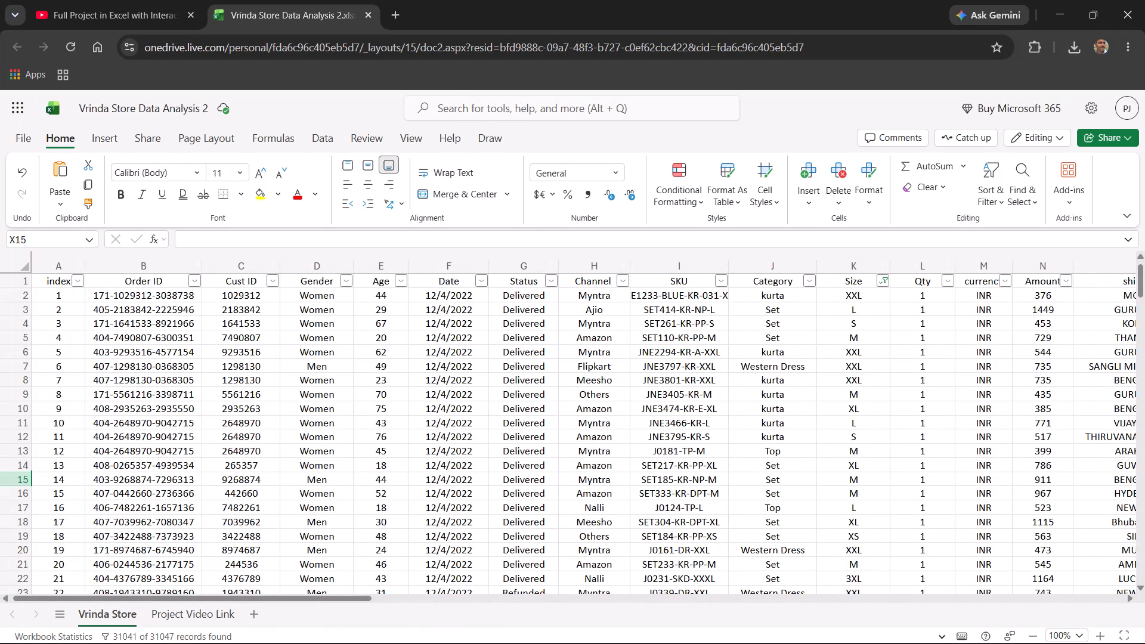
pyautogui.scroll(4, 407, 475)
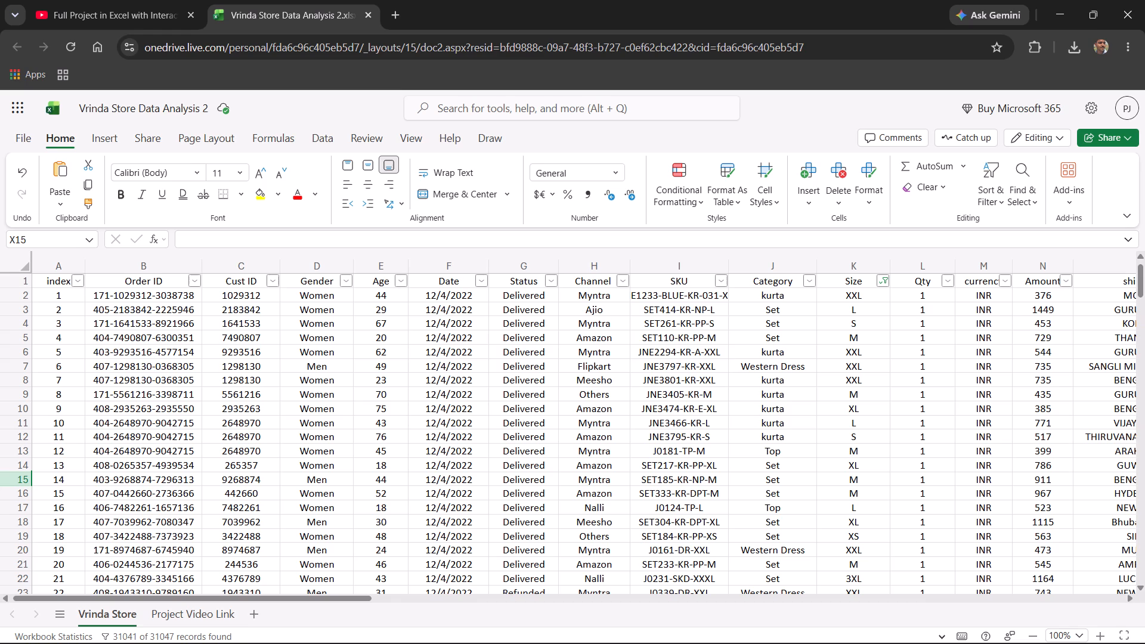
pyautogui.click(394, 265)
pyautogui.rightClick(394, 265)
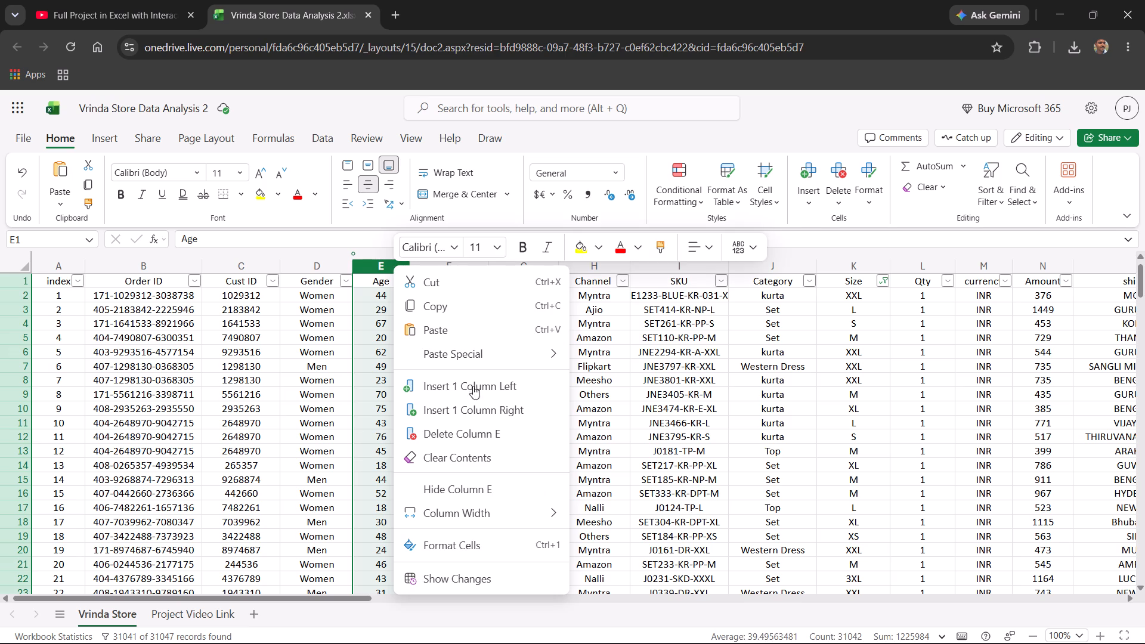
pyautogui.click(480, 404)
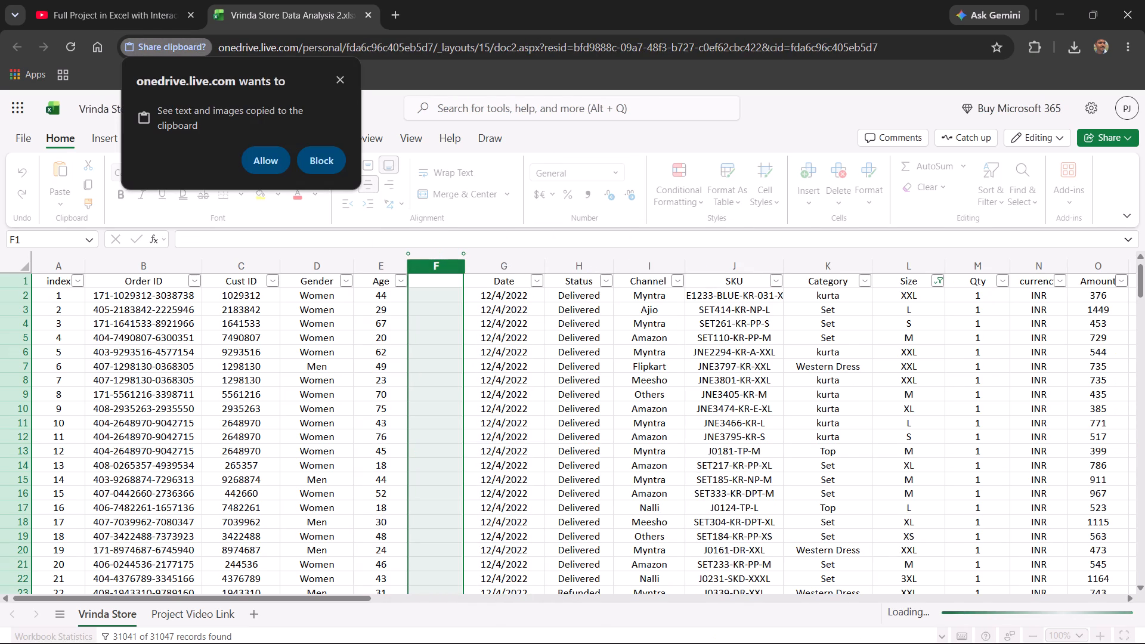
# Enter "Age Group" as the header of the blank column after Age.
pyautogui.click(428, 281)
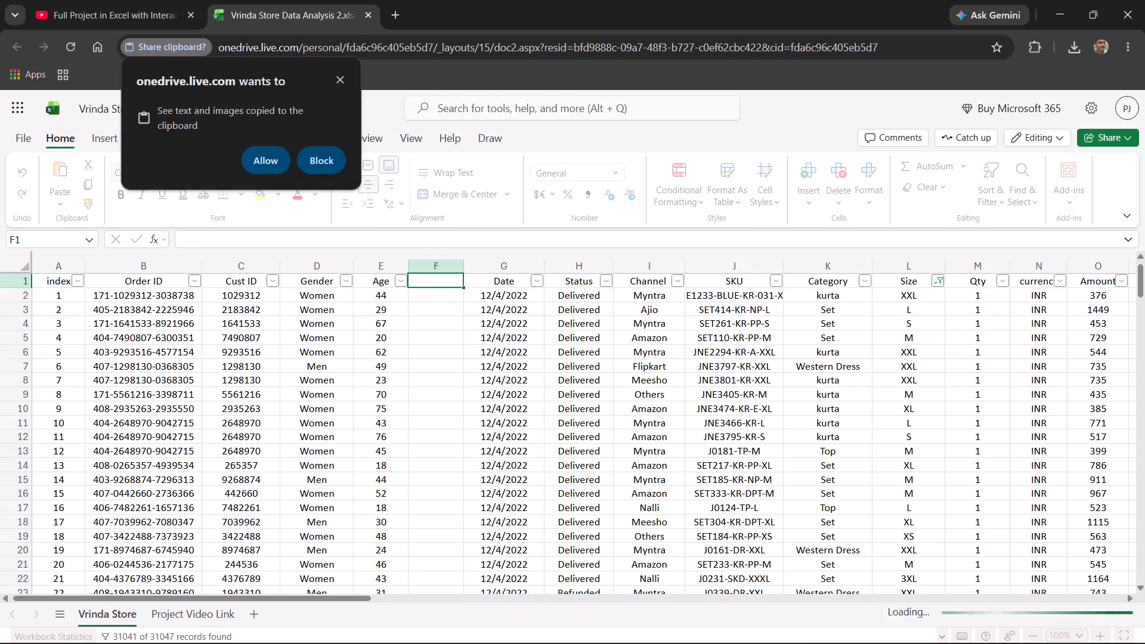
pyautogui.write('Age group')
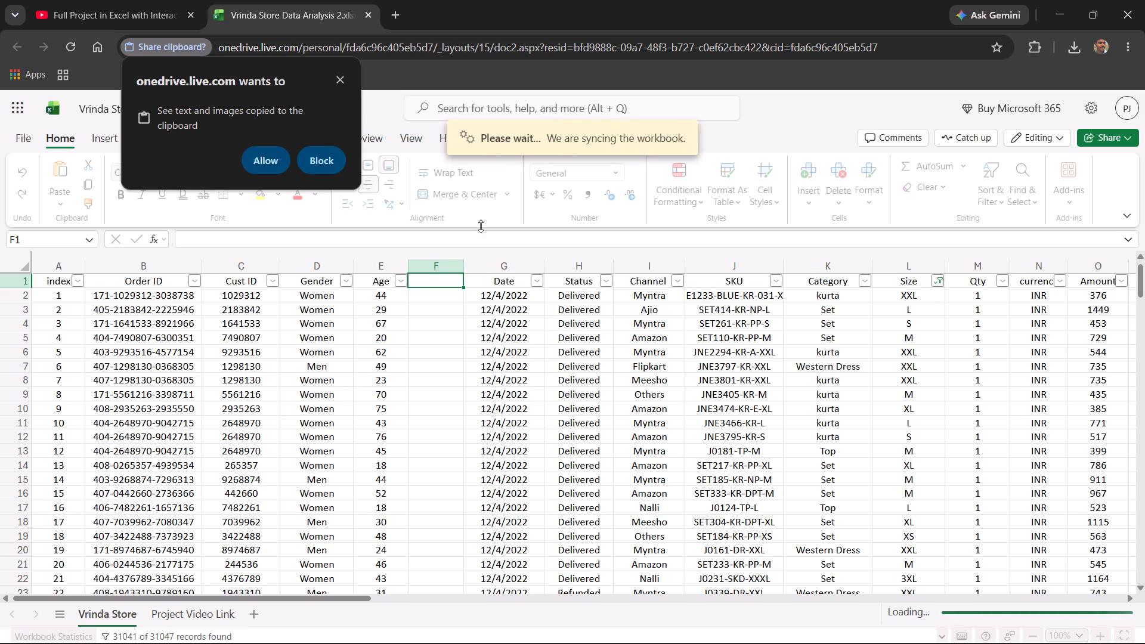
pyautogui.click(429, 283)
pyautogui.click(429, 283)
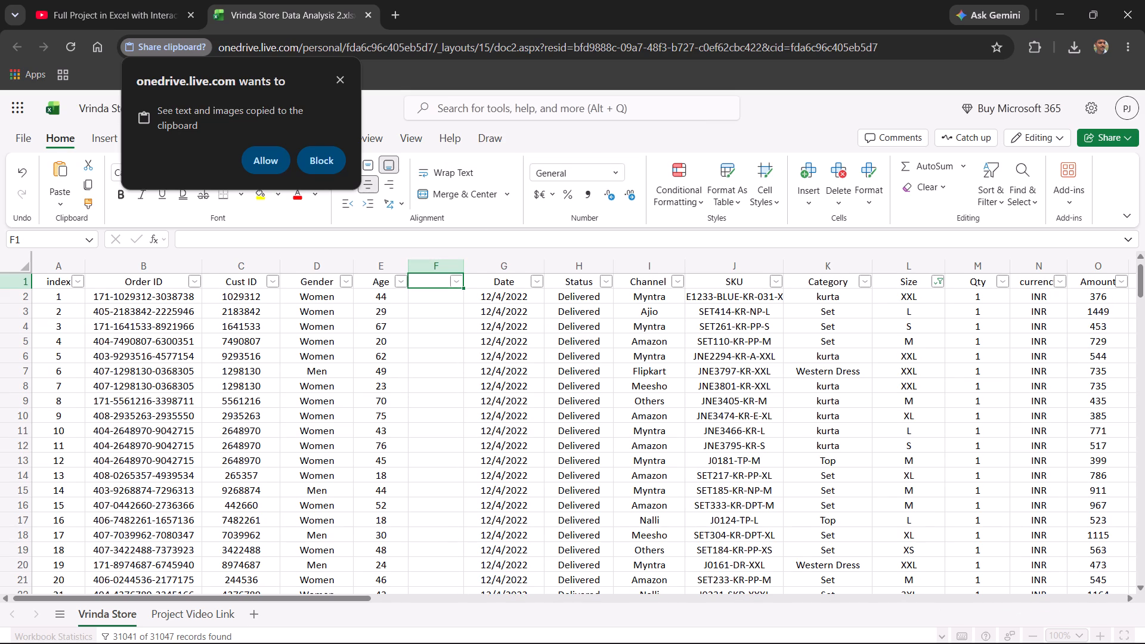
pyautogui.hotkey('shift', 'a')
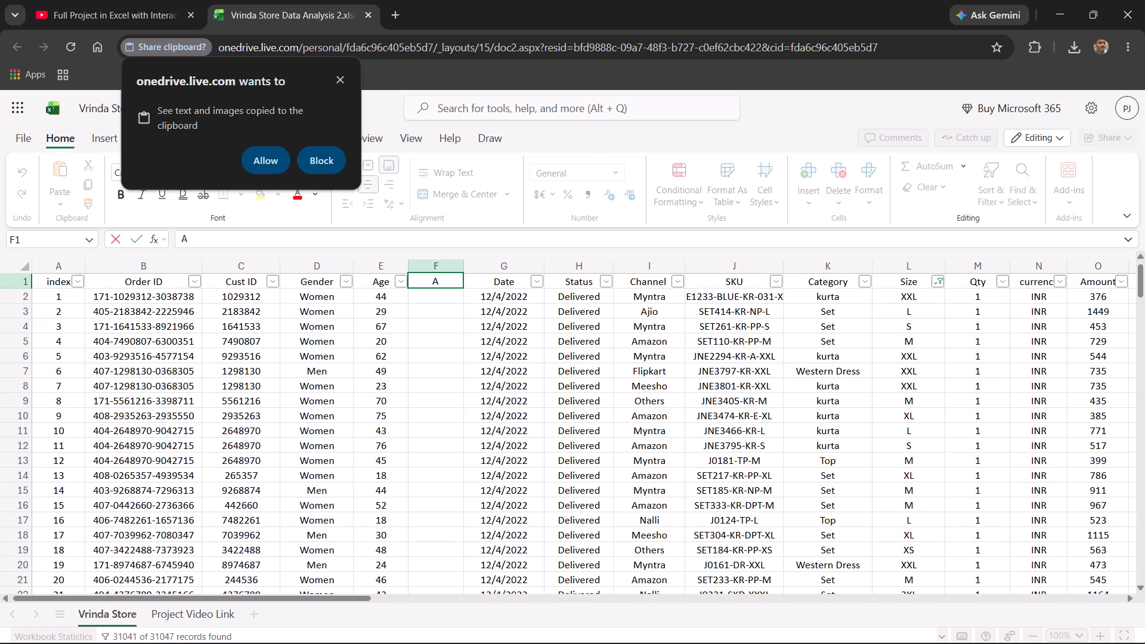
pyautogui.write('ge')
pyautogui.press('space')
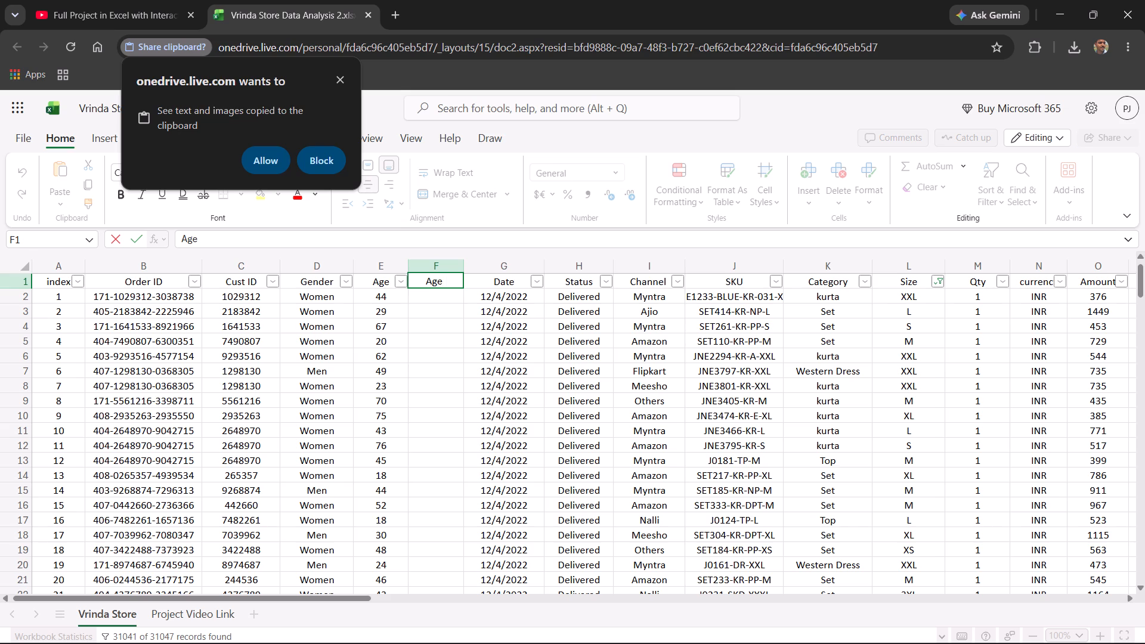
pyautogui.write('Group')
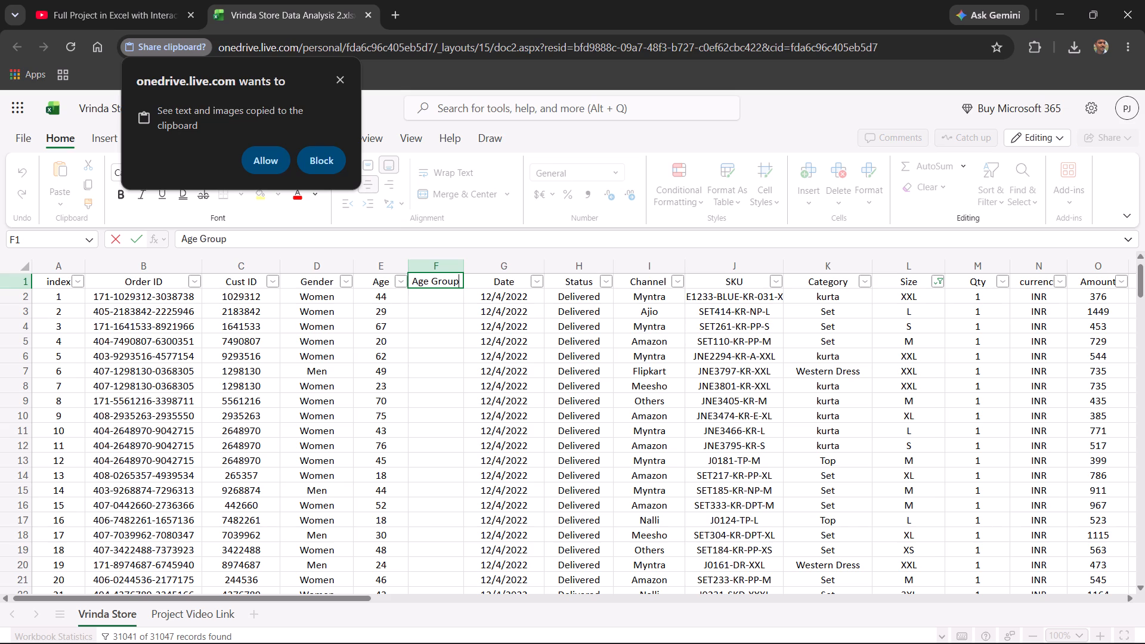
pyautogui.click(500, 335)
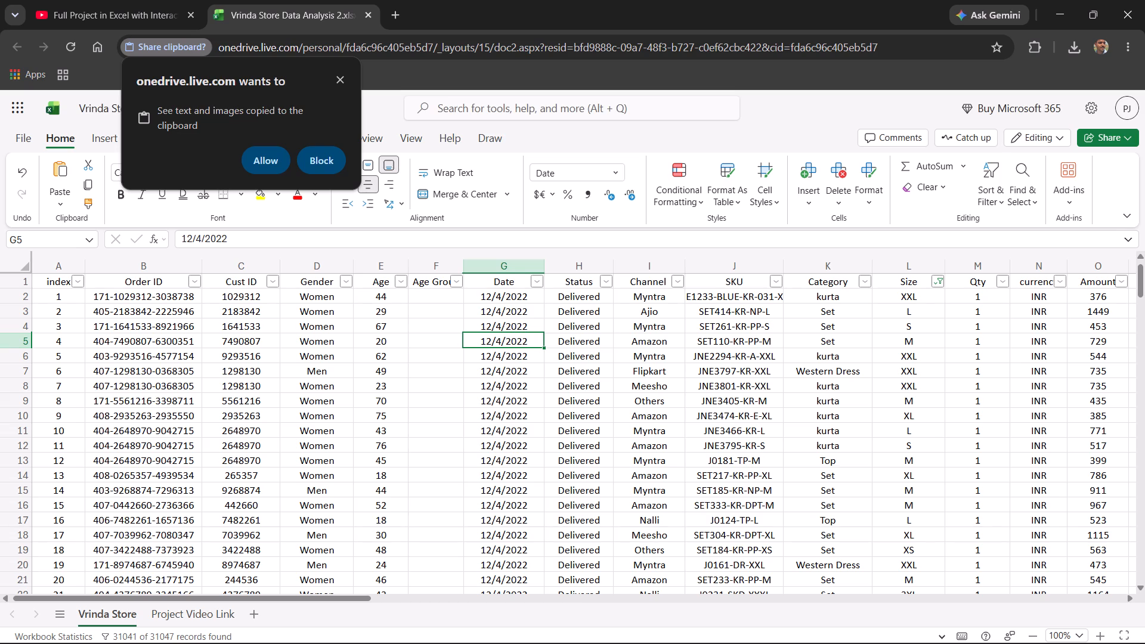
# Insert one blank column between the Date and Status columns.
pyautogui.click(503, 268)
pyautogui.rightClick(503, 268)
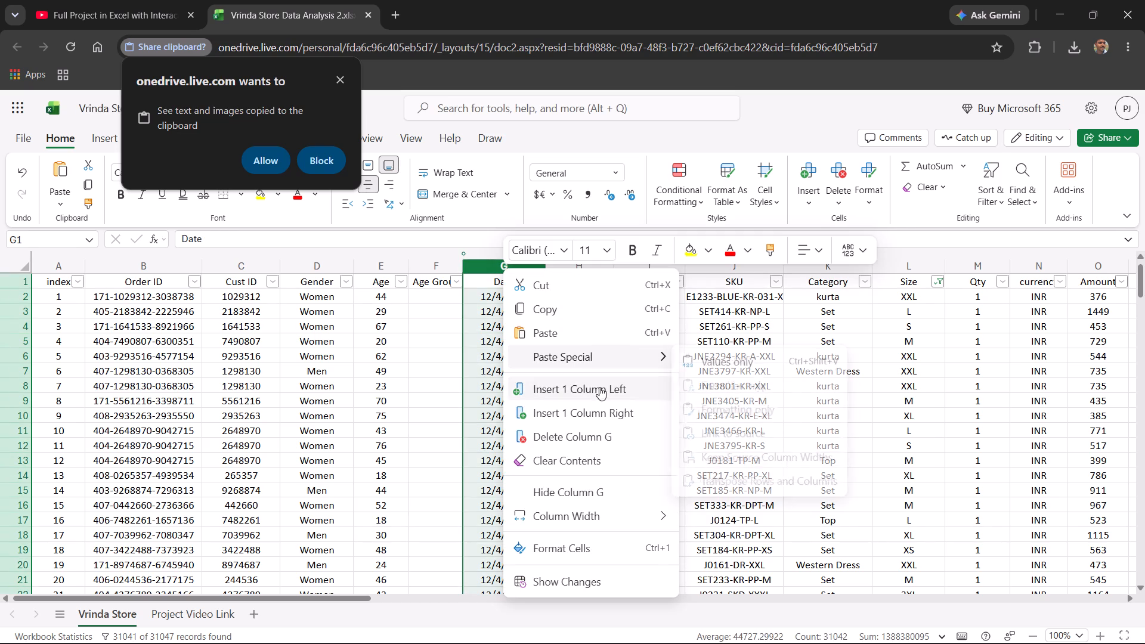
pyautogui.click(598, 411)
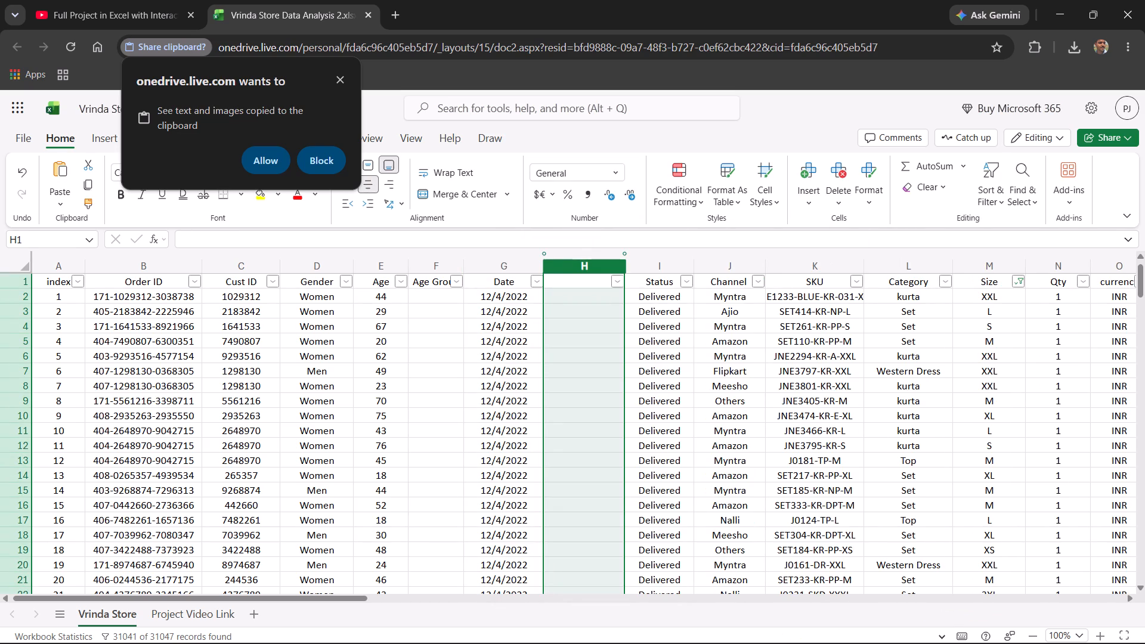
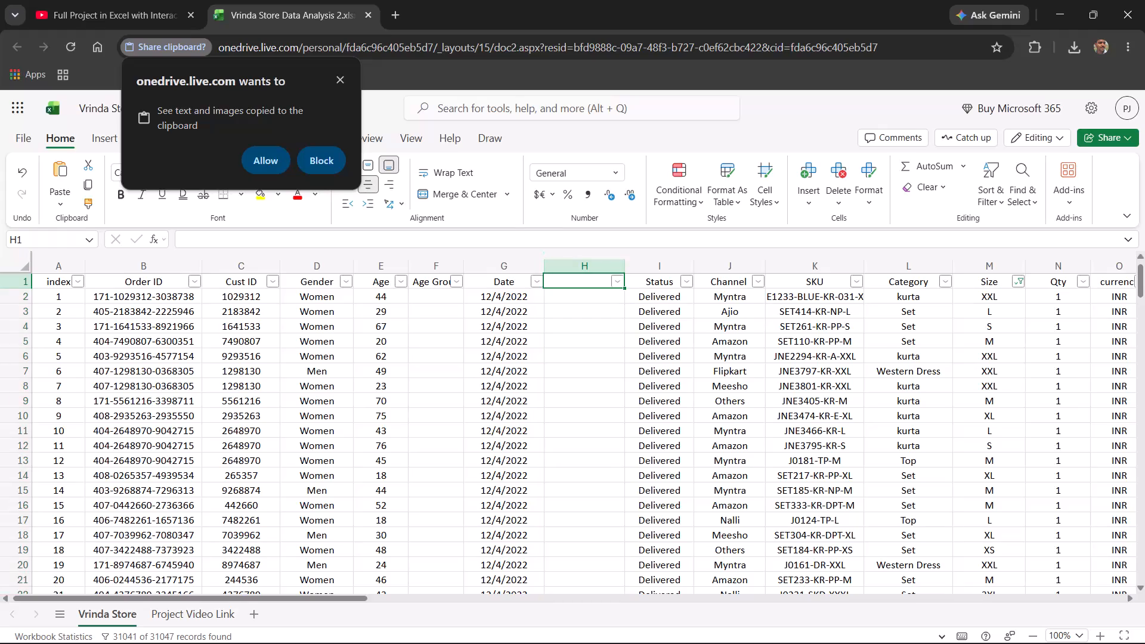
# Enter "Month" as the header of the blank column after Date.
pyautogui.hotkey('shift', 'm')
pyautogui.write('onth')
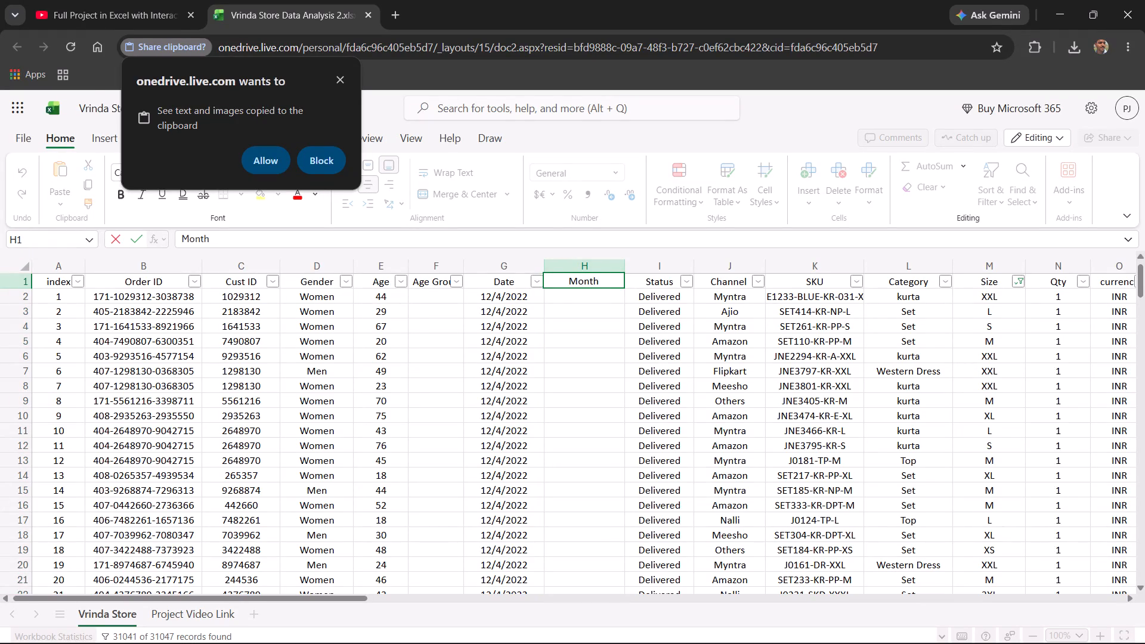
pyautogui.click(624, 345)
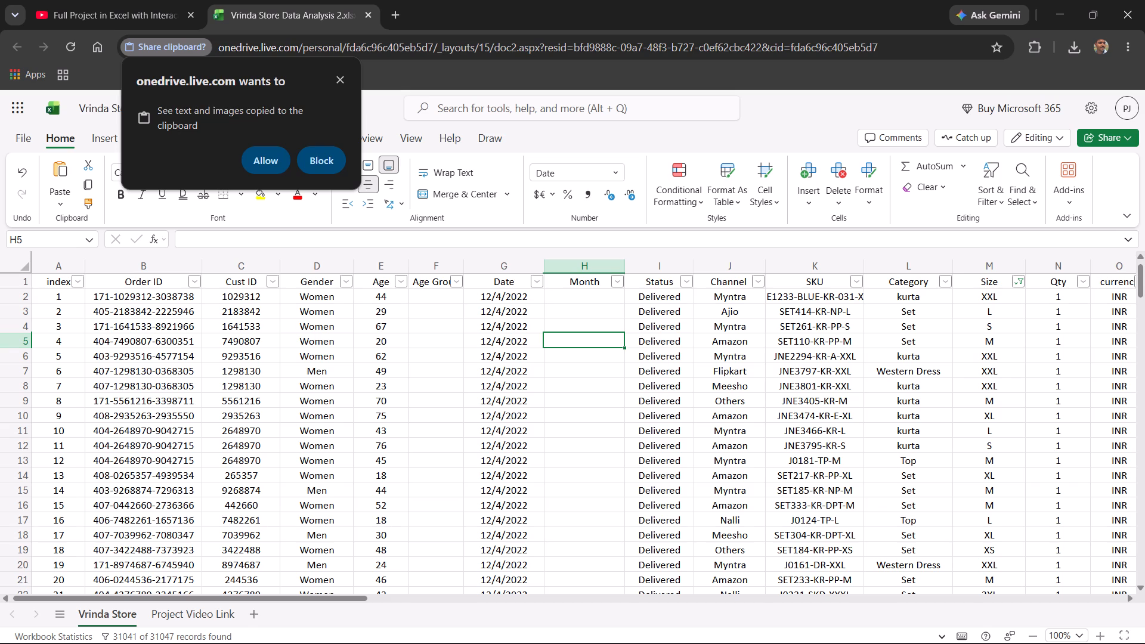
# Dismiss the site's clipboard-access request without allowing or blocking it.
pyautogui.click(335, 85)
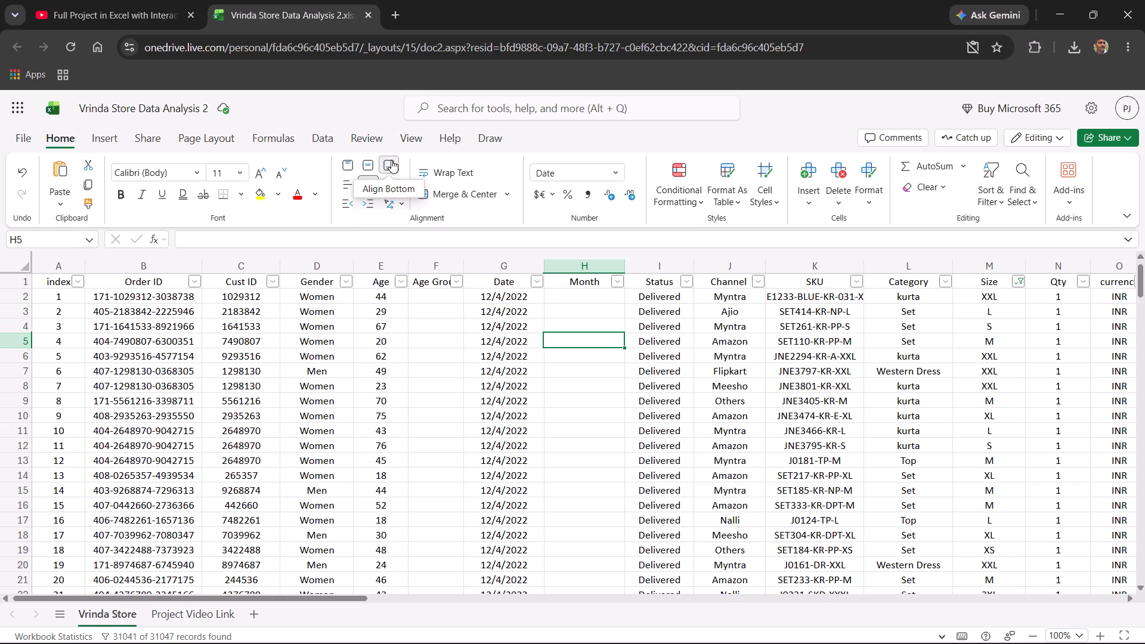
# Begin an IF formula in the first Age Group data cell with the logical test E2>50.
pyautogui.click(425, 296)
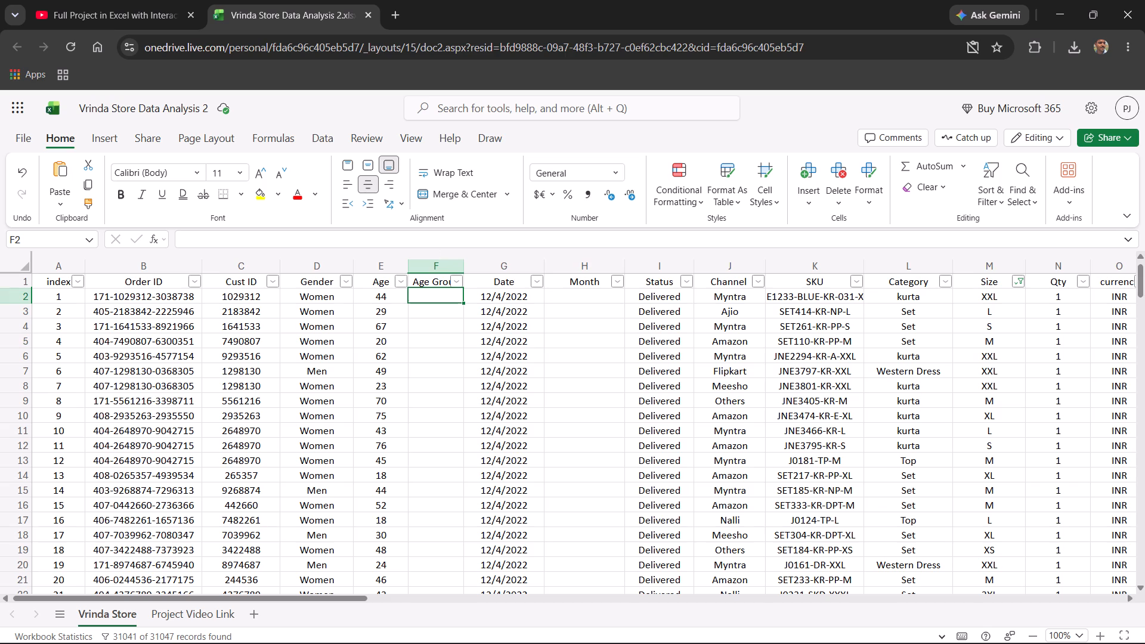
pyautogui.press('=')
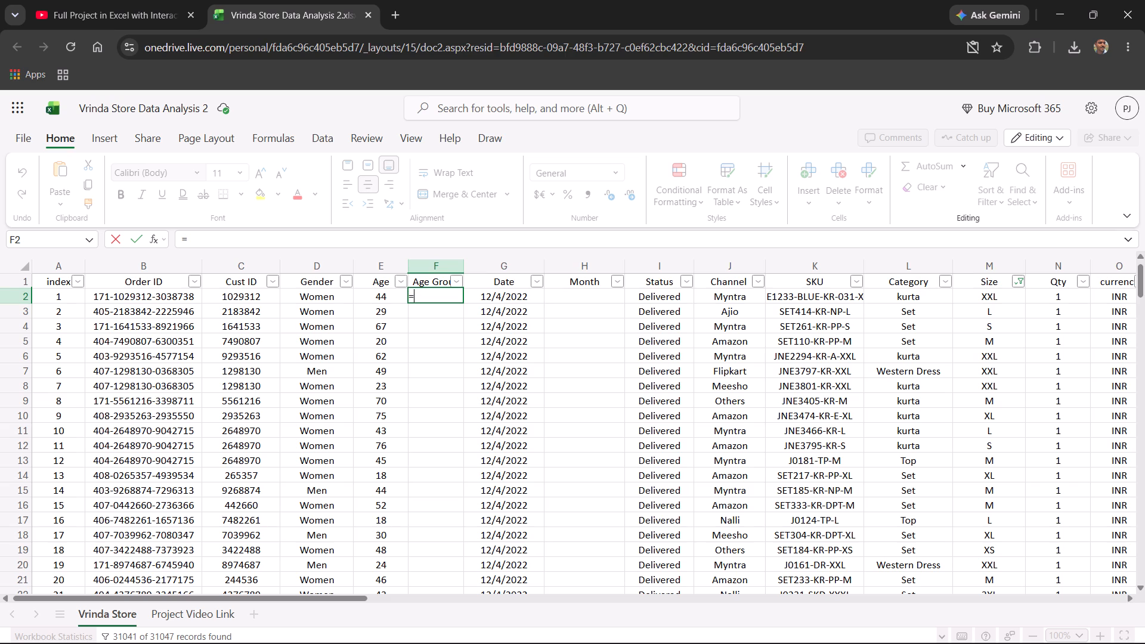
pyautogui.hotkey('shift', 'i')
pyautogui.hotkey('shift', 'f')
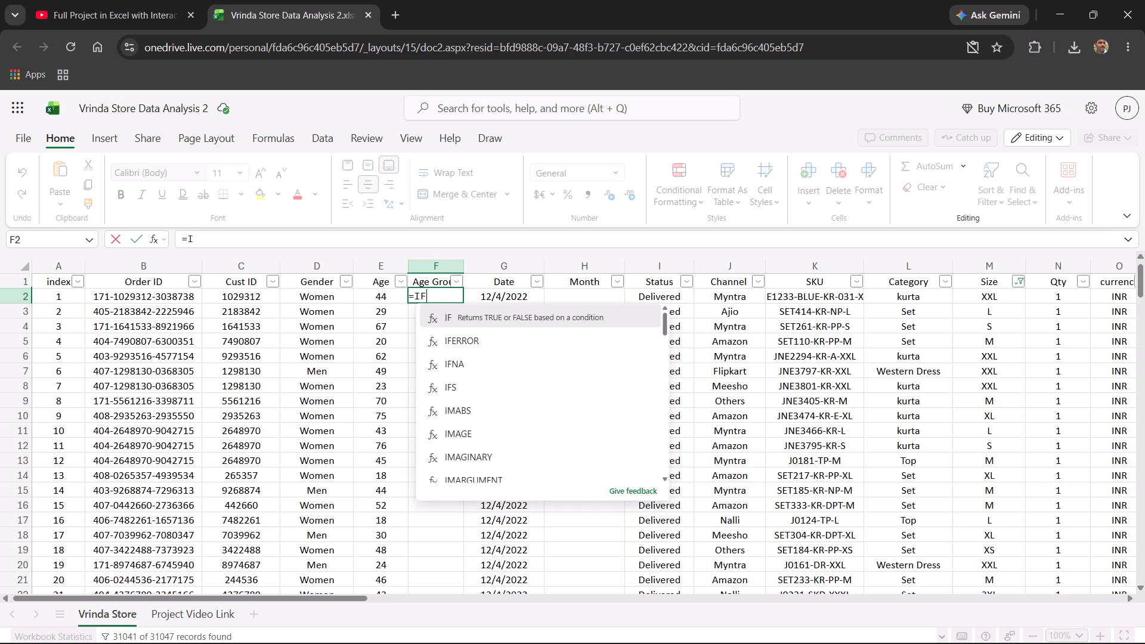
pyautogui.press('Return')
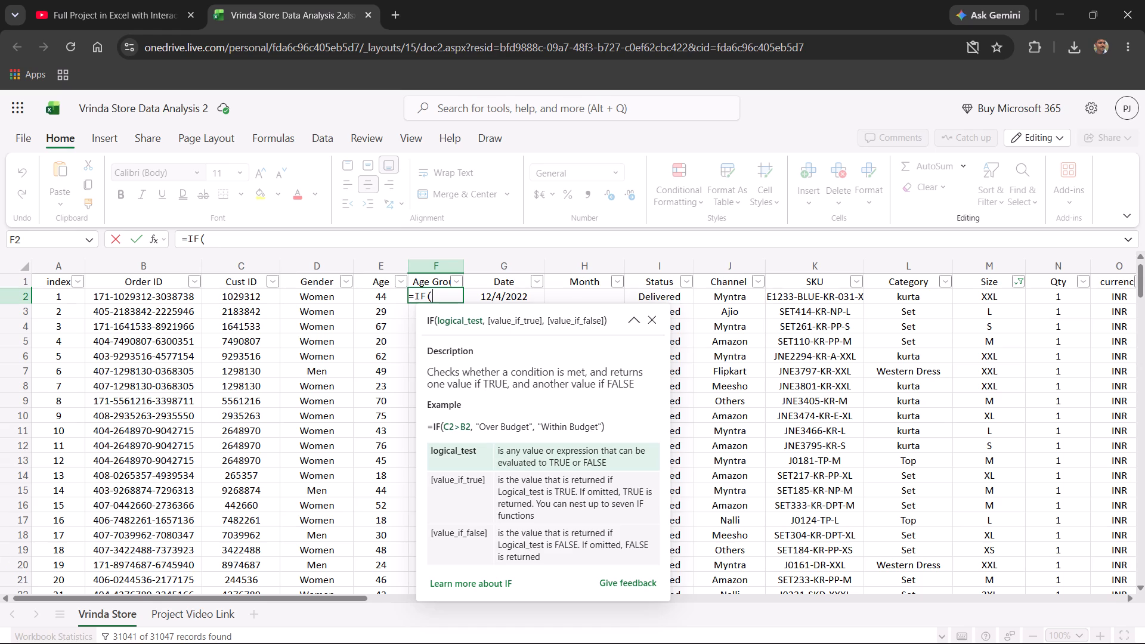
pyautogui.keyDown('ctrl'); pyautogui.click(380, 292); pyautogui.keyUp('ctrl')
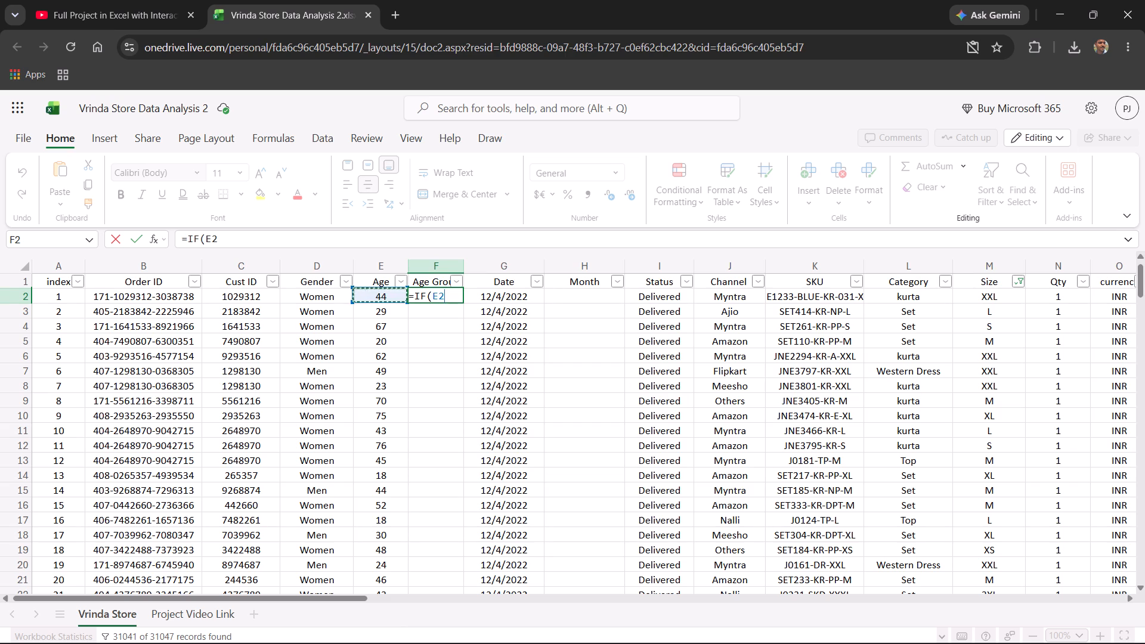
pyautogui.hotkey('shift', '>')
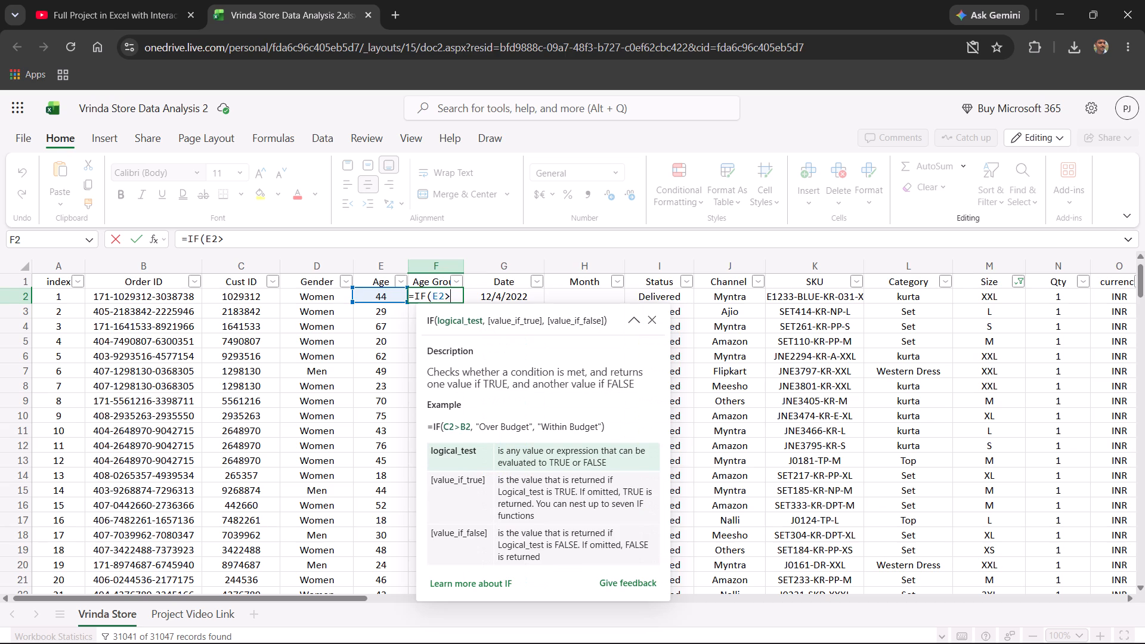
pyautogui.write('50')
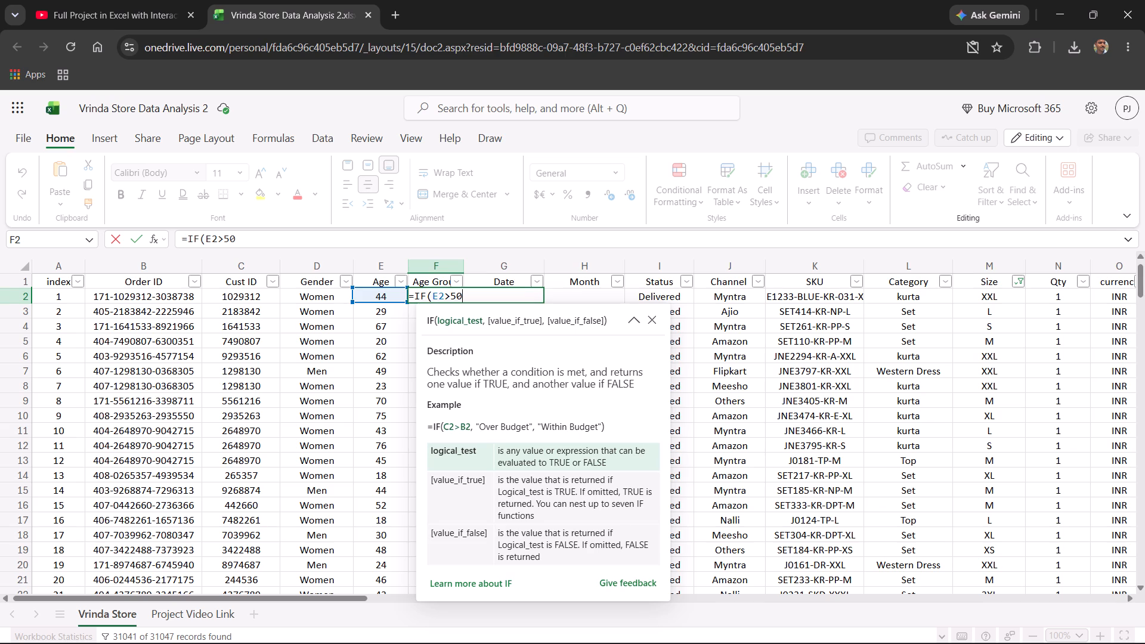
# Open the Vrinda Store Data Analysis.xlsx spreadsheet from Google Sheets in a new browser tab.
pyautogui.click(383, 18)
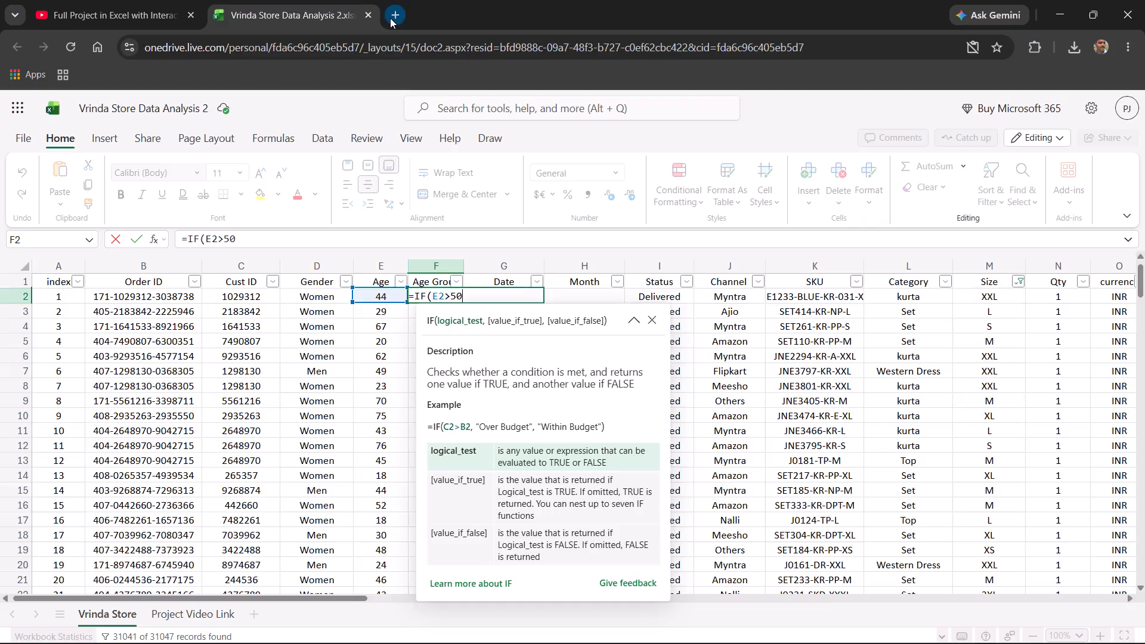
pyautogui.click(390, 18)
pyautogui.write('goog')
pyautogui.press('BackSpace')
pyautogui.press('BackSpace')
pyautogui.press('BackSpace')
pyautogui.press('BackSpace')
pyautogui.press('BackSpace')
pyautogui.press('BackSpace')
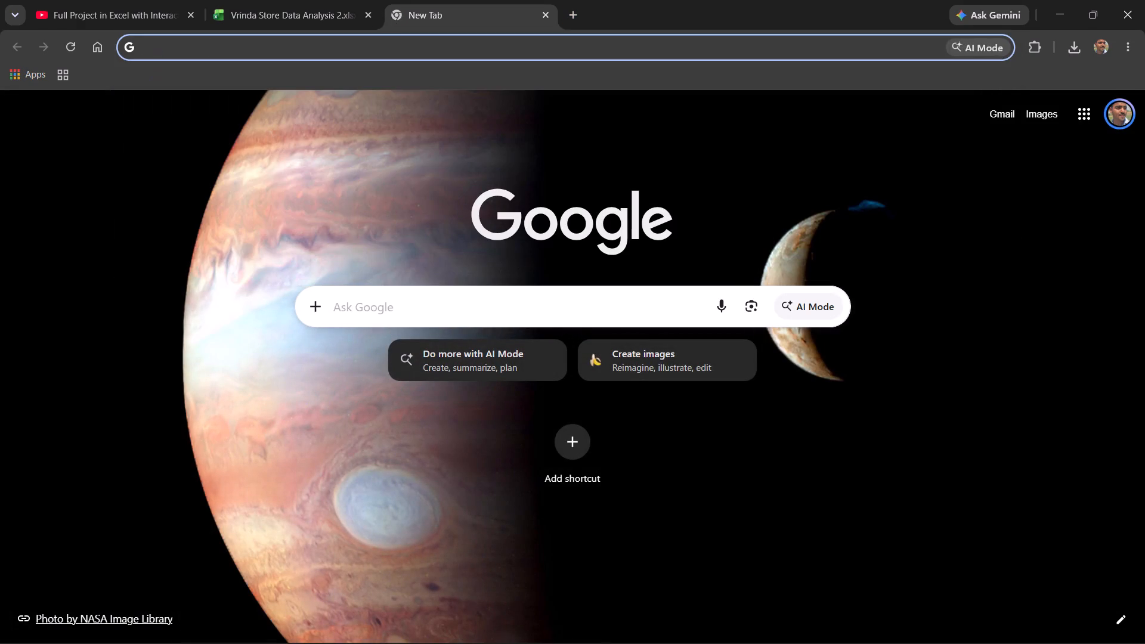
pyautogui.write('sheet')
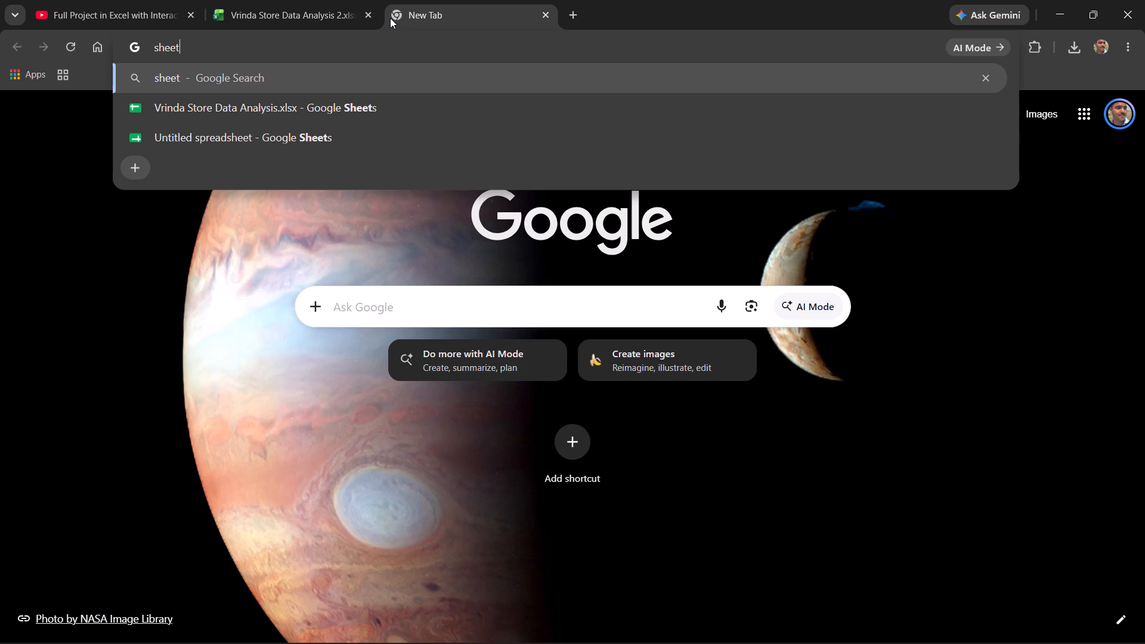
pyautogui.press('Down')
pyautogui.press('Return')
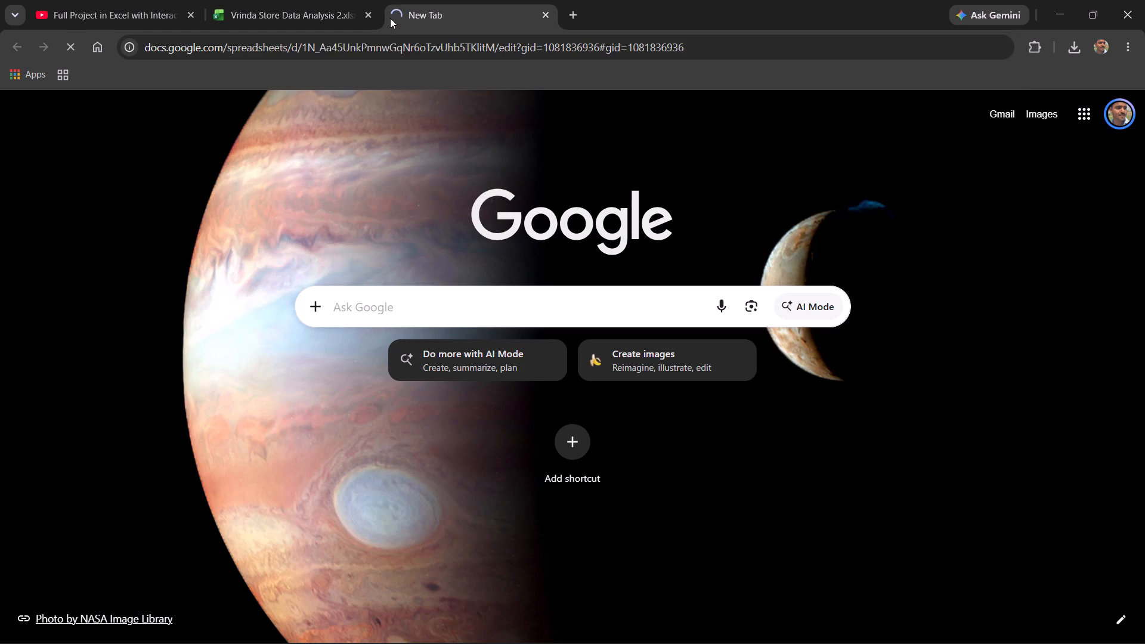
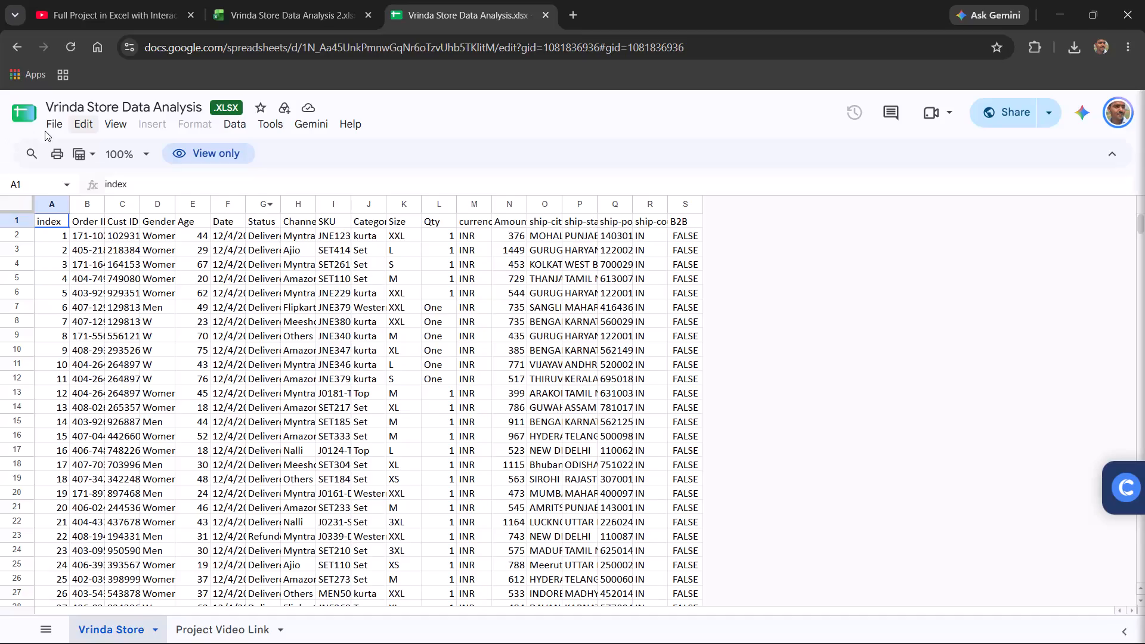
# Go to the Google Sheets home page and open the self-owned Vrinda Store Data Analysis spreadsheet.
pyautogui.click(62, 120)
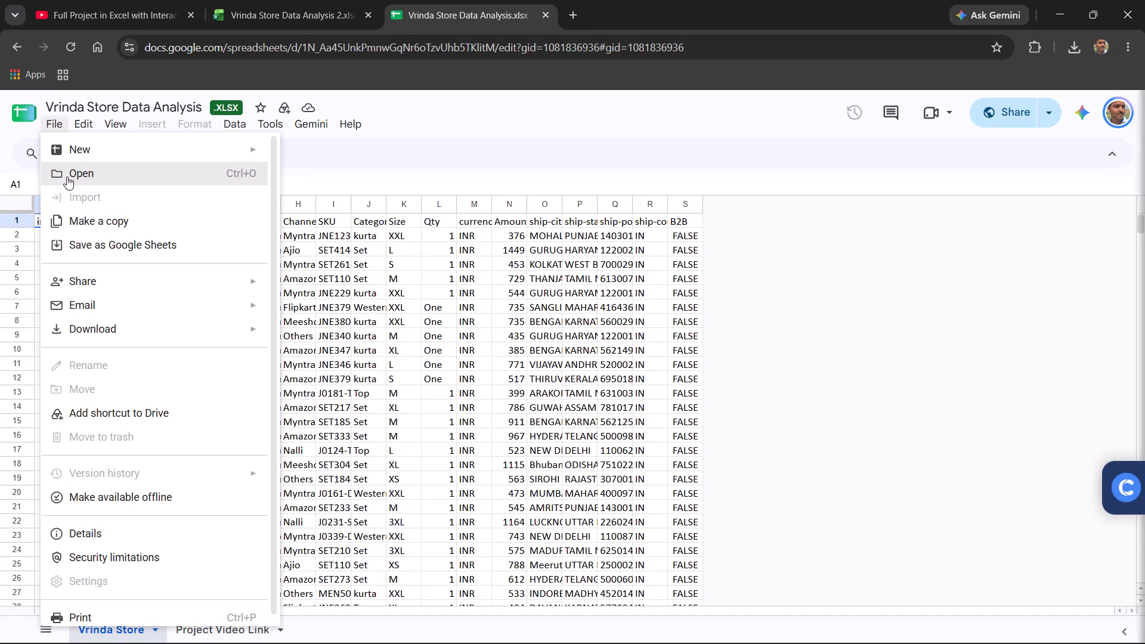
pyautogui.click(29, 110)
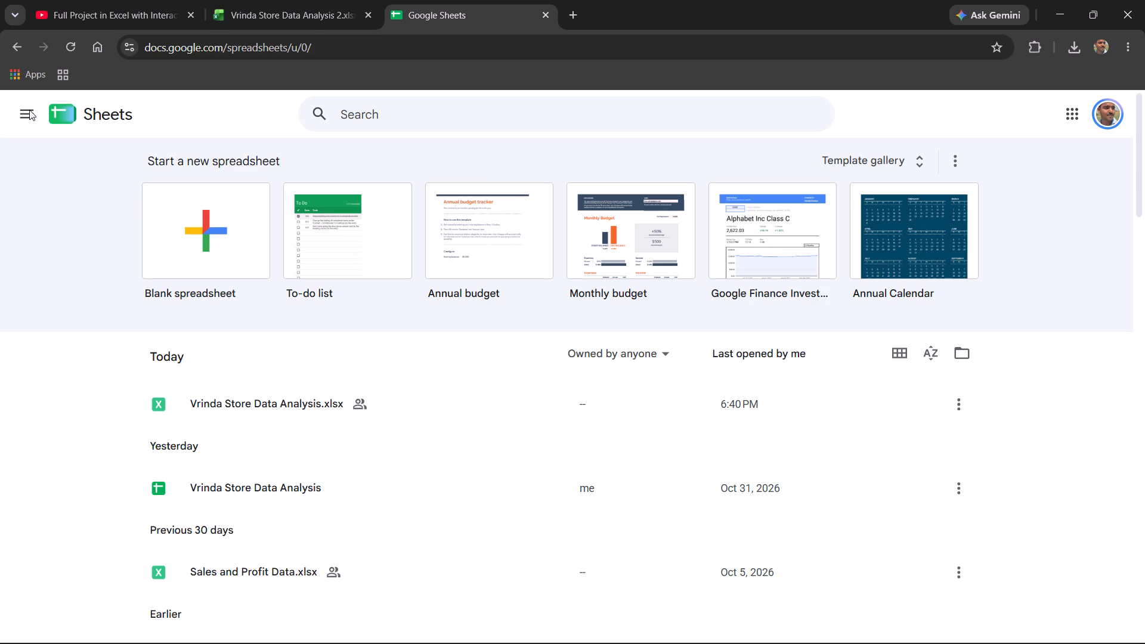
pyautogui.click(191, 485)
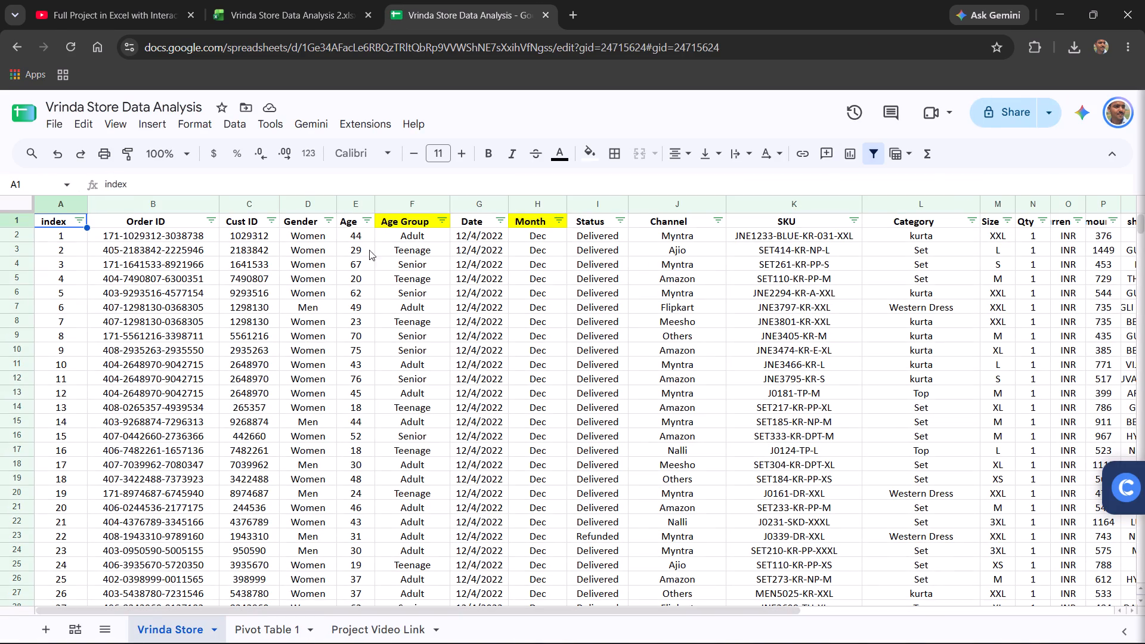
# Copy the whole nested IF formula from the first Age Group data cell, F2.
pyautogui.doubleClick(389, 236)
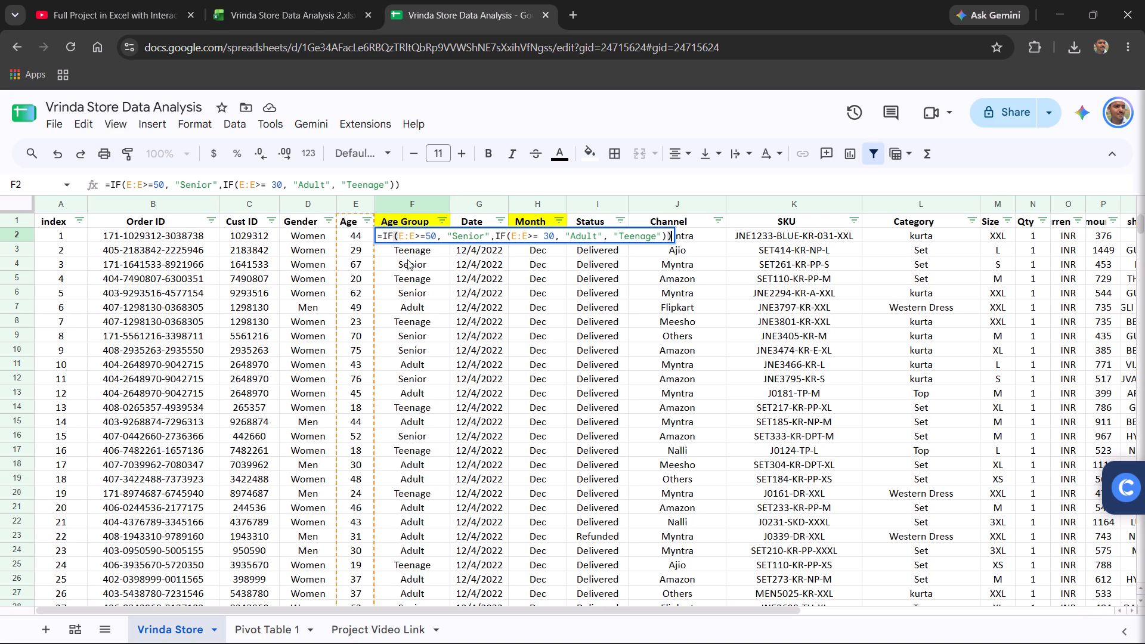
pyautogui.click(397, 233)
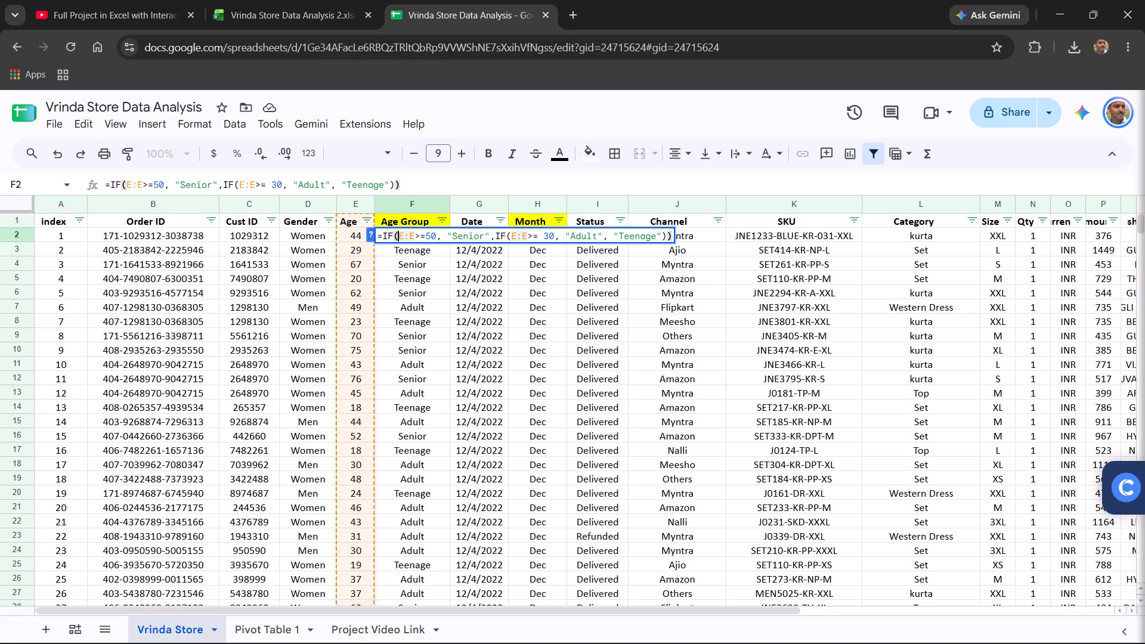
pyautogui.click(378, 237)
pyautogui.moveTo(378, 237); pyautogui.dragTo(431, 237)
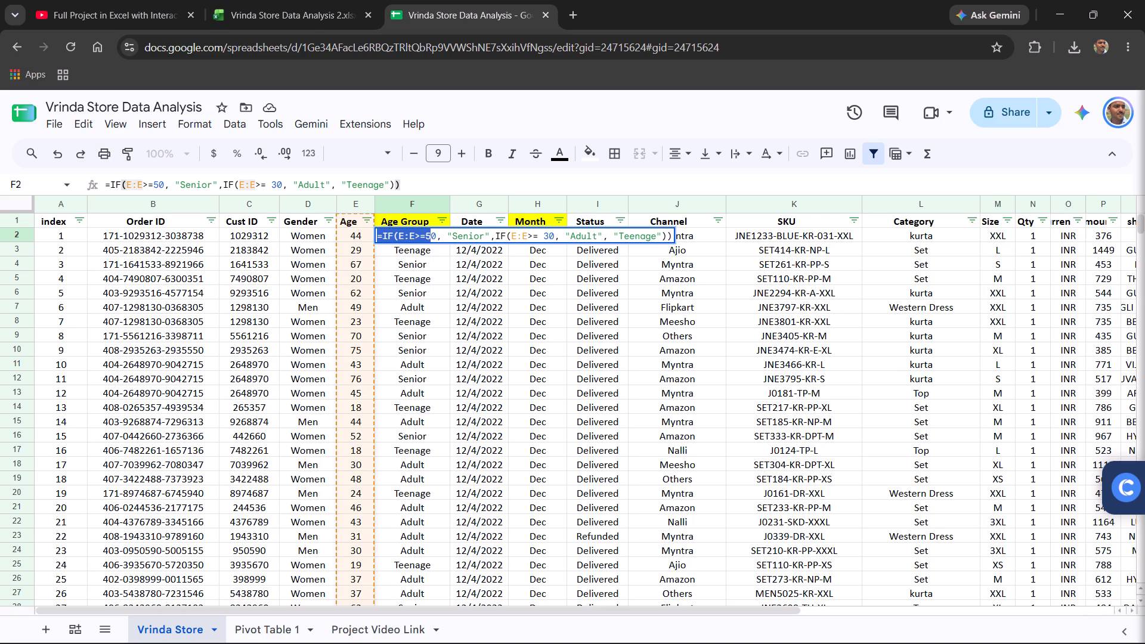
pyautogui.moveTo(431, 237); pyautogui.dragTo(436, 237)
pyautogui.moveTo(404, 181); pyautogui.dragTo(162, 185)
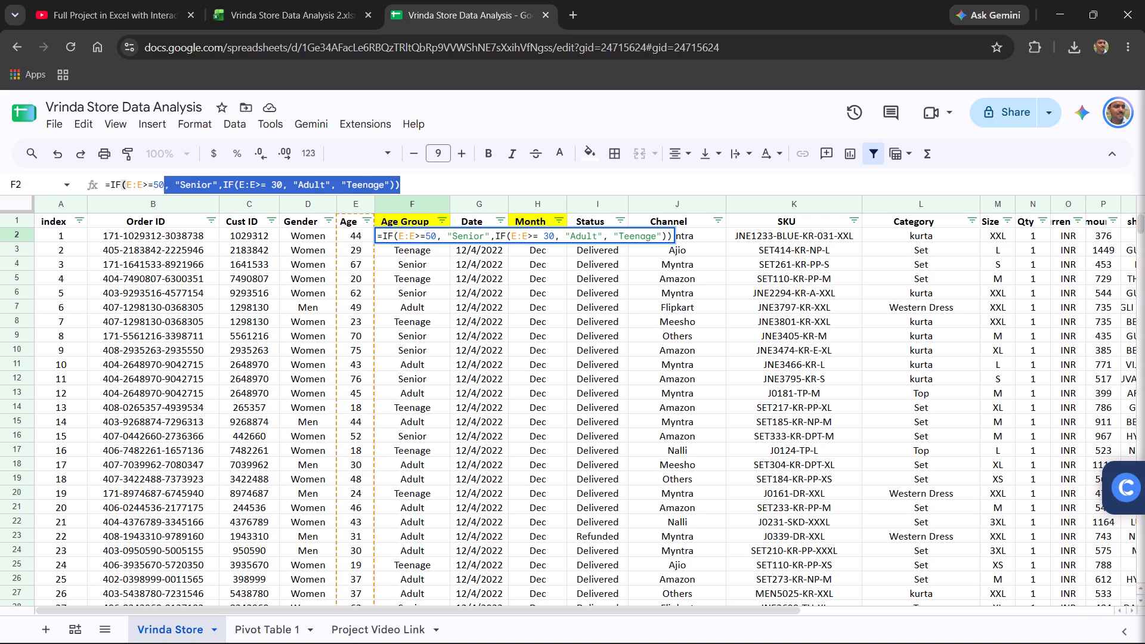
pyautogui.moveTo(162, 185); pyautogui.dragTo(91, 187)
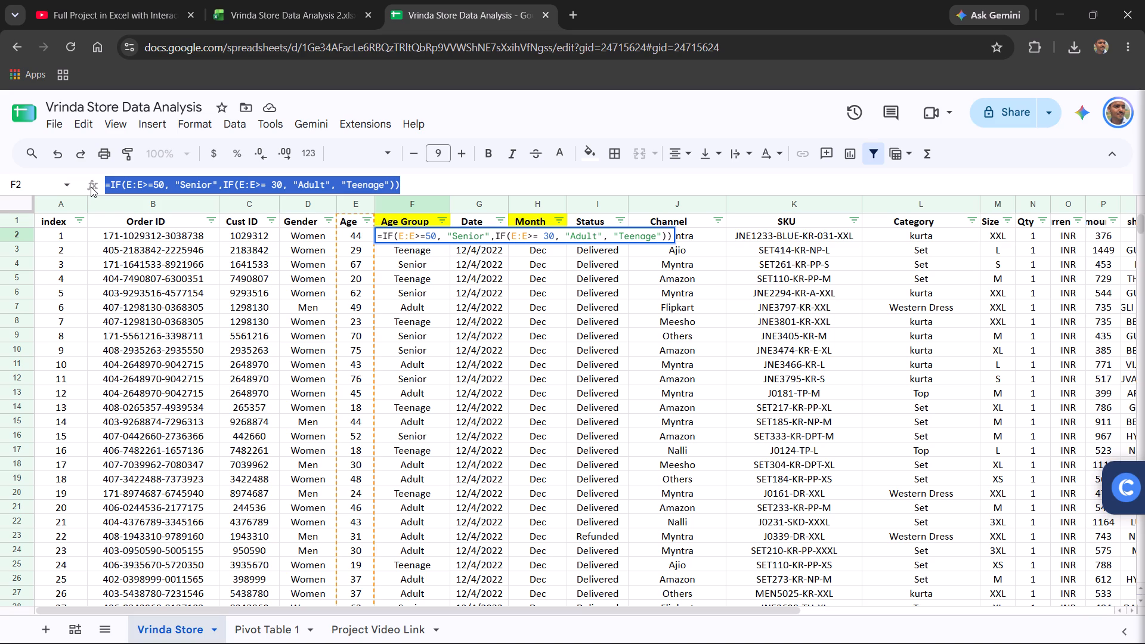
pyautogui.hotkey('ctrl', 'c')
# In the Vrinda Store Data Analysis 2 workbook, replace the unfinished formula in F2 with the copied Senior/Adult/Teenage IF formula.
pyautogui.click(265, 1)
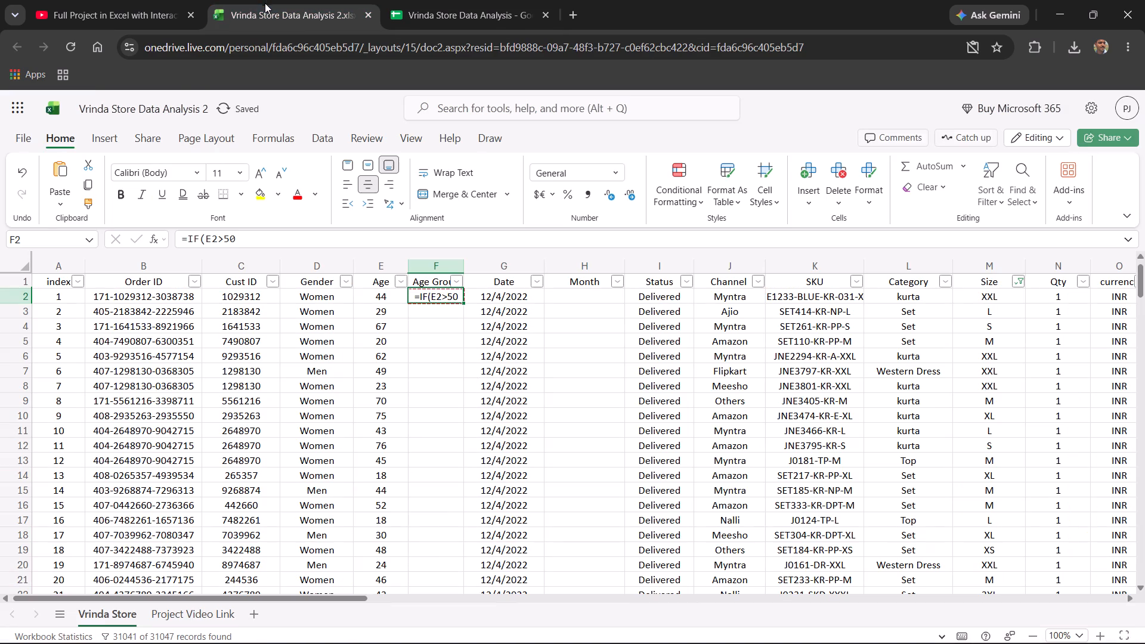
pyautogui.doubleClick(445, 295)
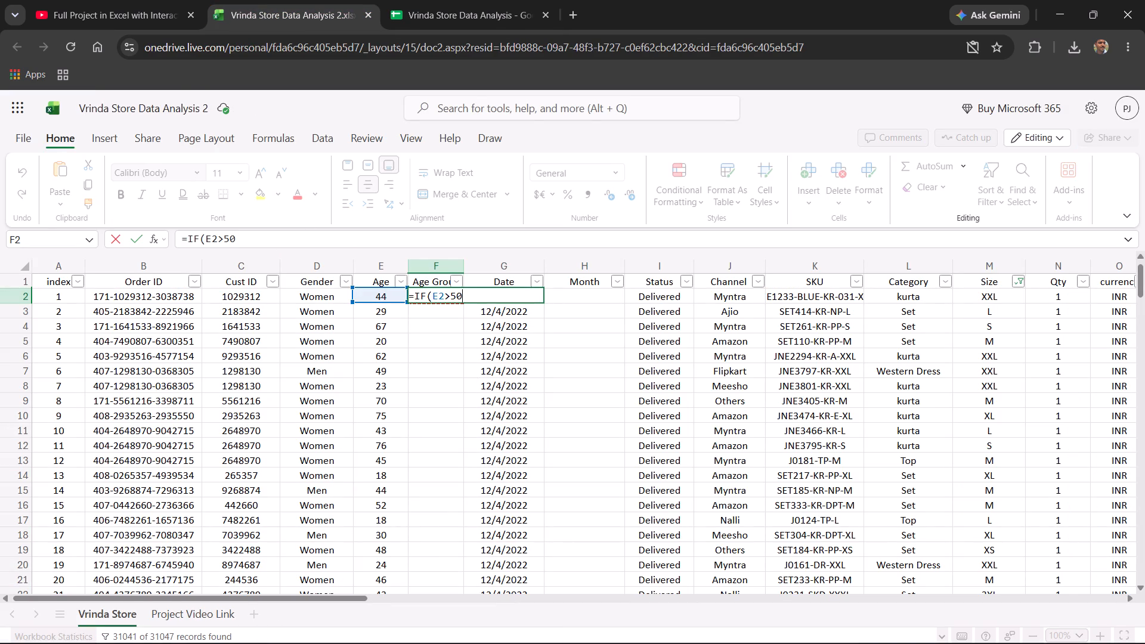
pyautogui.hotkey('ctrl', 'a')
pyautogui.hotkey('ctrl', 'v')
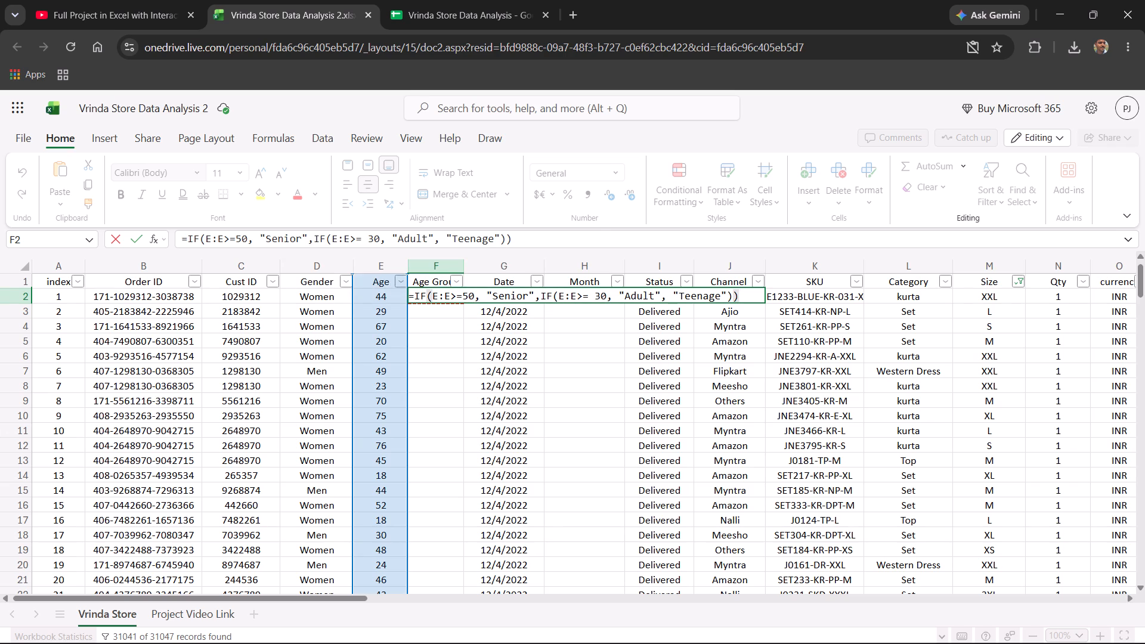
pyautogui.press('Return')
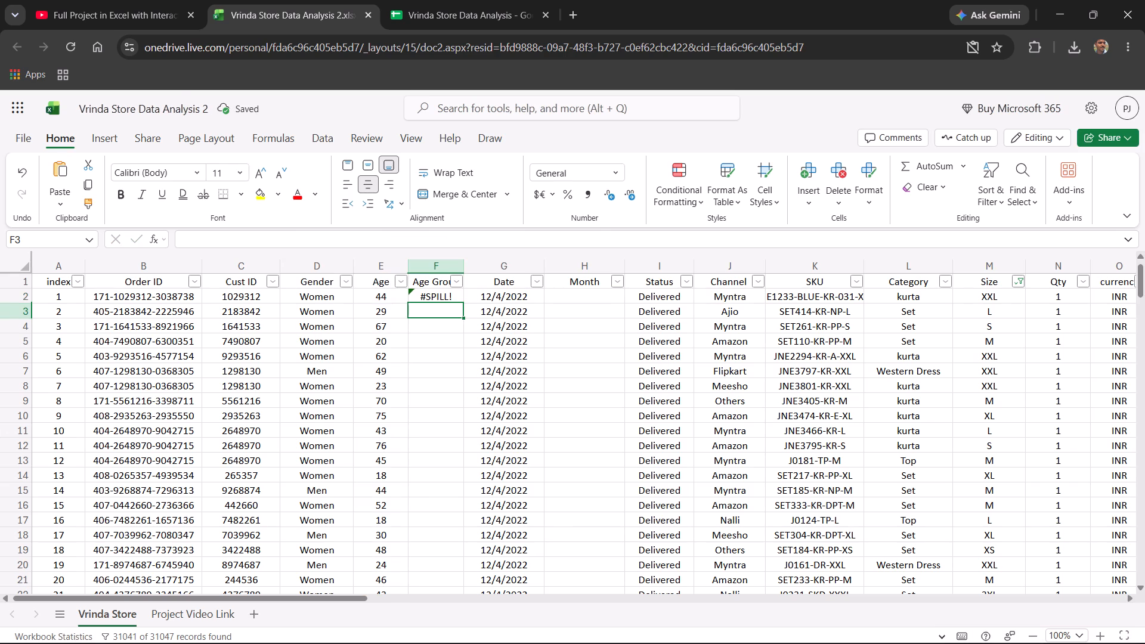
# Change both E:E references in the F2 Age Group formula to the single cell E2.
pyautogui.click(445, 297)
pyautogui.doubleClick(445, 297)
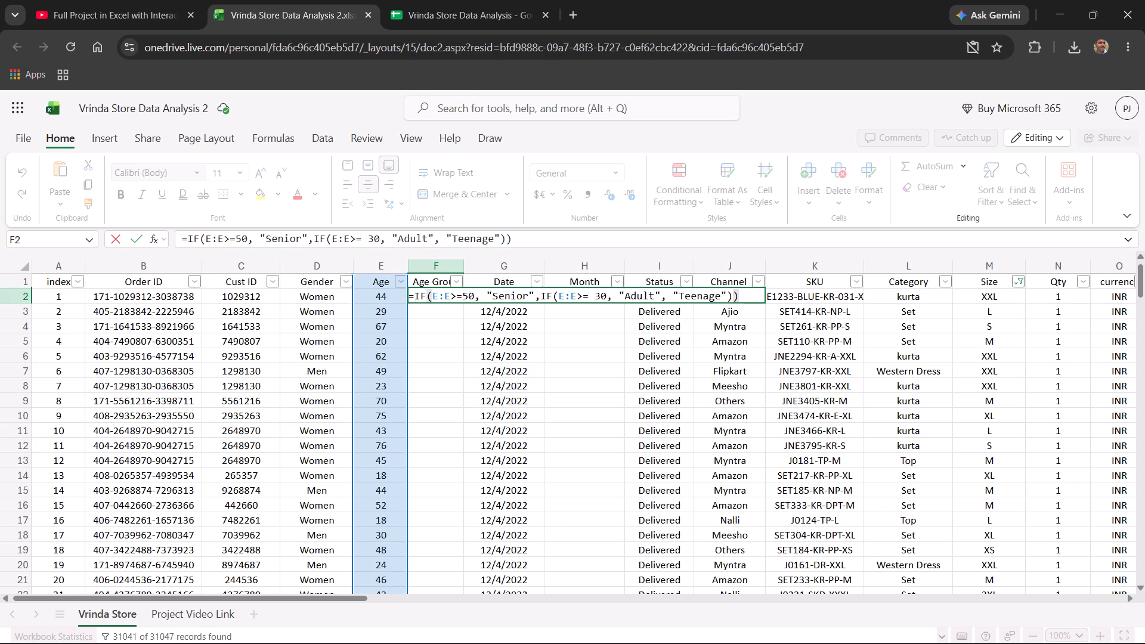
pyautogui.keyDown('ctrl'); pyautogui.click(392, 295); pyautogui.keyUp('ctrl')
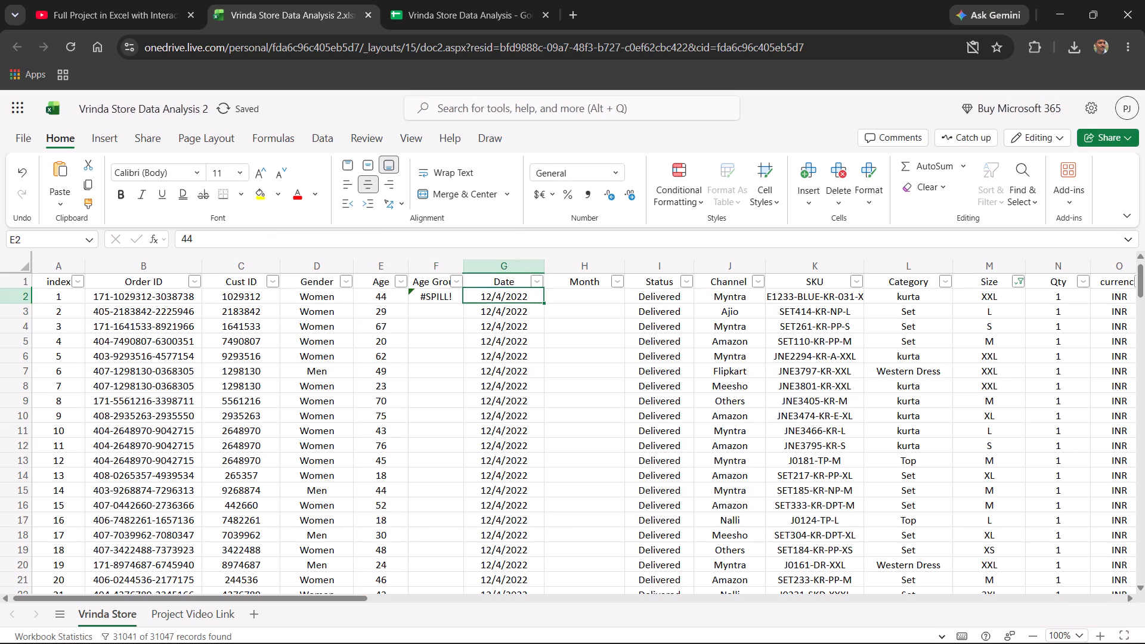
pyautogui.click(465, 298)
pyautogui.doubleClick(448, 295)
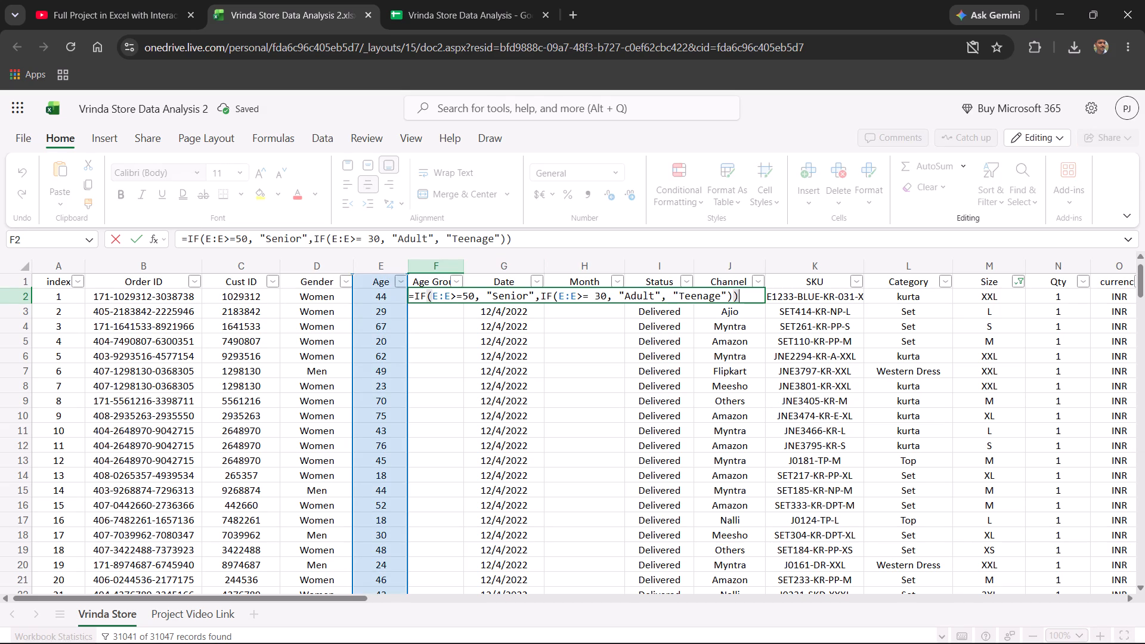
pyautogui.moveTo(575, 295); pyautogui.dragTo(559, 295)
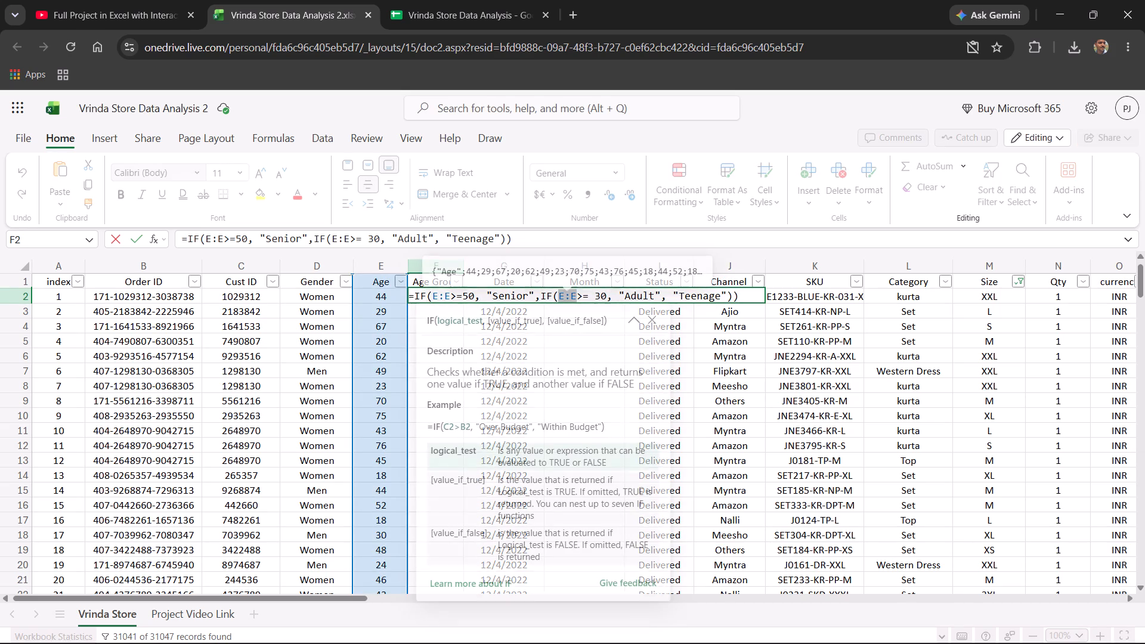
pyautogui.keyDown('ctrl'); pyautogui.click(388, 295); pyautogui.keyUp('ctrl')
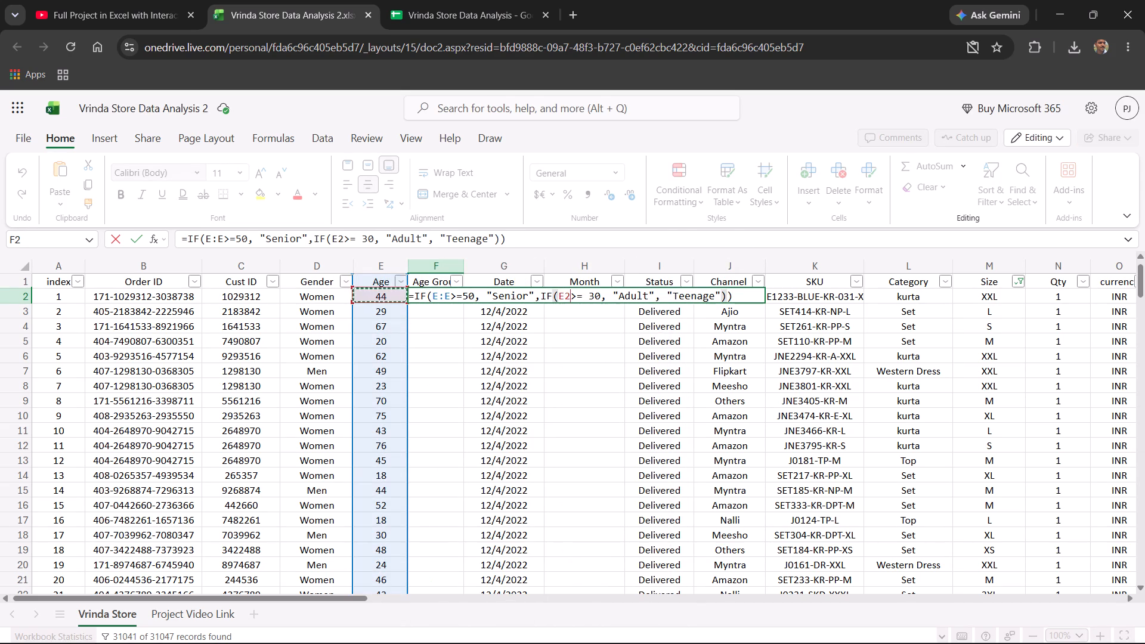
pyautogui.moveTo(450, 296); pyautogui.dragTo(430, 295)
pyautogui.keyDown('ctrl'); pyautogui.click(385, 297); pyautogui.keyUp('ctrl')
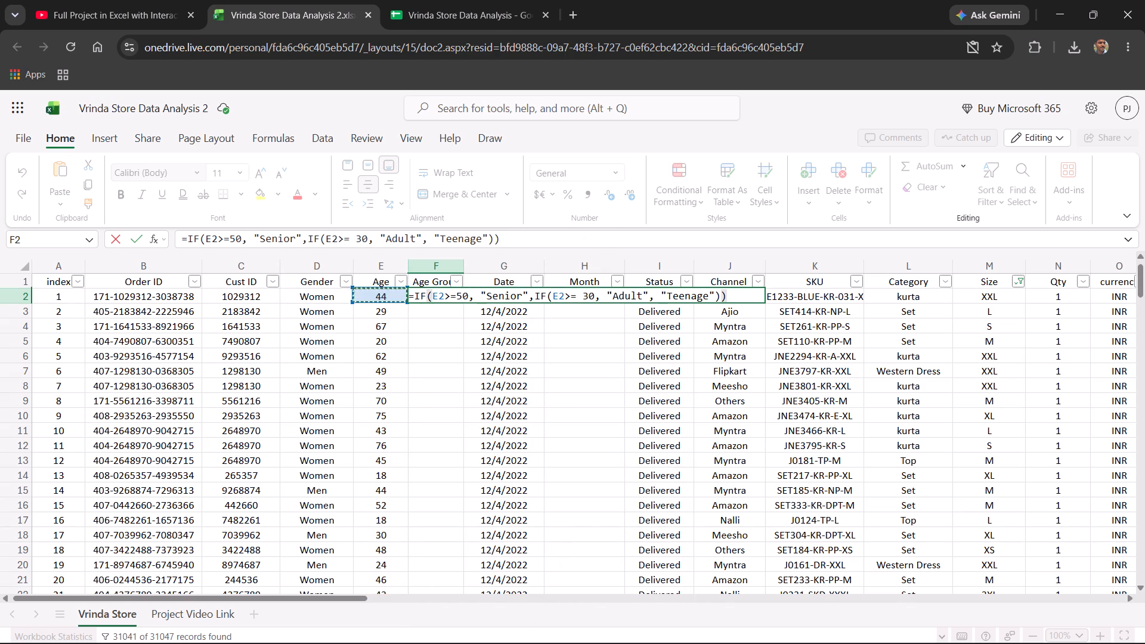
pyautogui.press('Return')
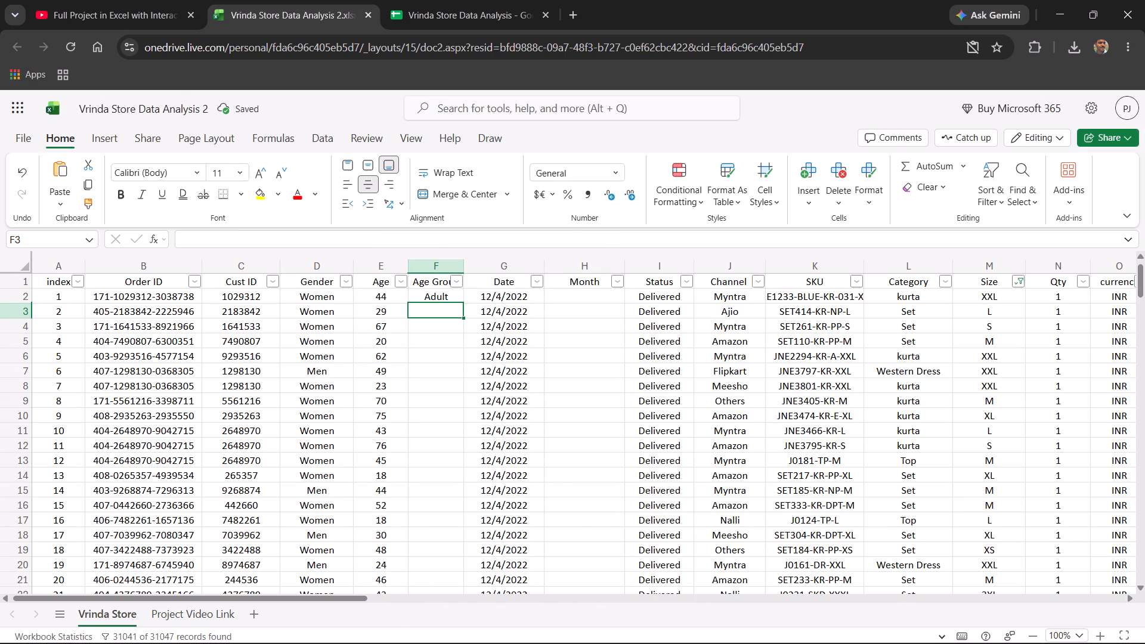
# Fill the Age Group formula from F2 down the rest of the column.
pyautogui.click(458, 298)
pyautogui.click(462, 304)
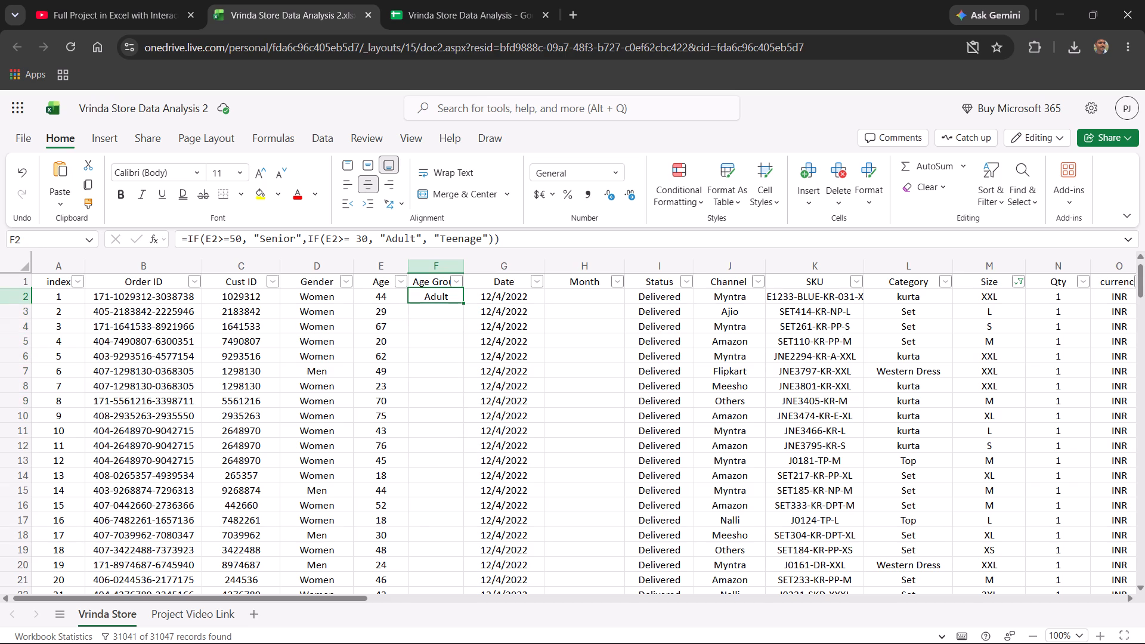
pyautogui.doubleClick(463, 303)
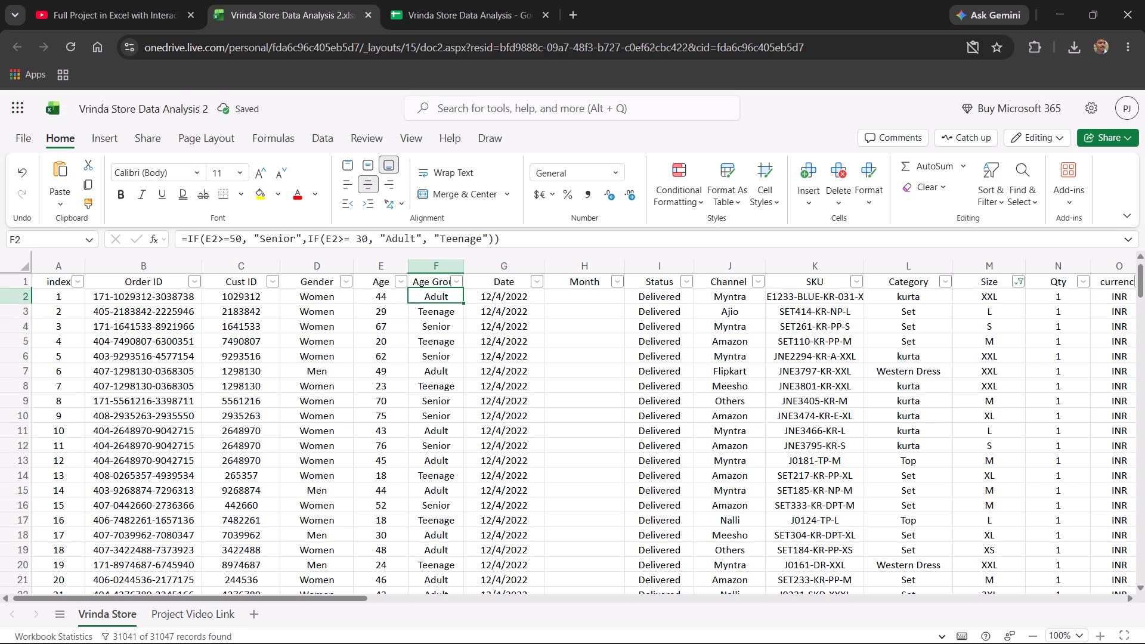
# Switch to the Google Sheets copy and examine how the first Month data cell, H2, is filled.
pyautogui.click(476, 21)
pyautogui.click(710, 259)
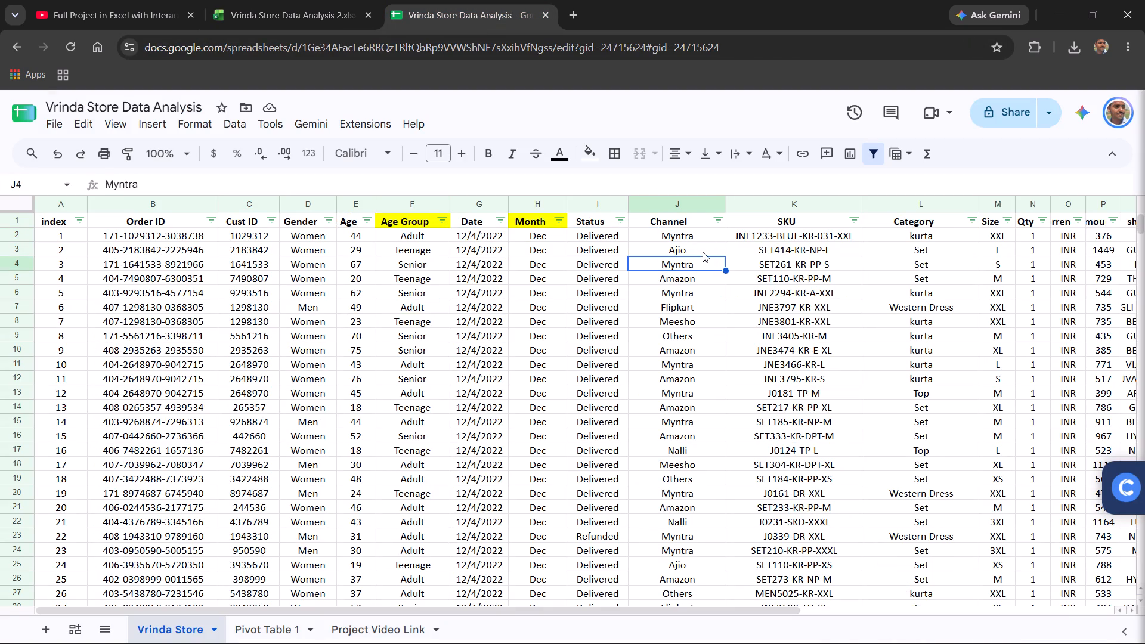
pyautogui.click(536, 232)
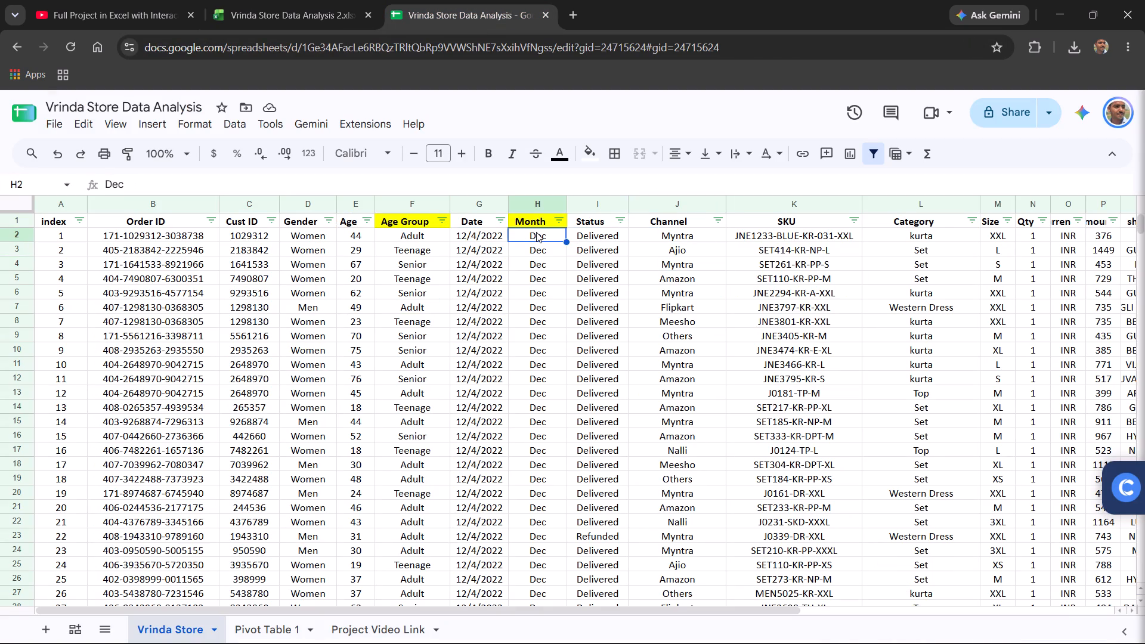
pyautogui.doubleClick(536, 232)
pyautogui.doubleClick(550, 236)
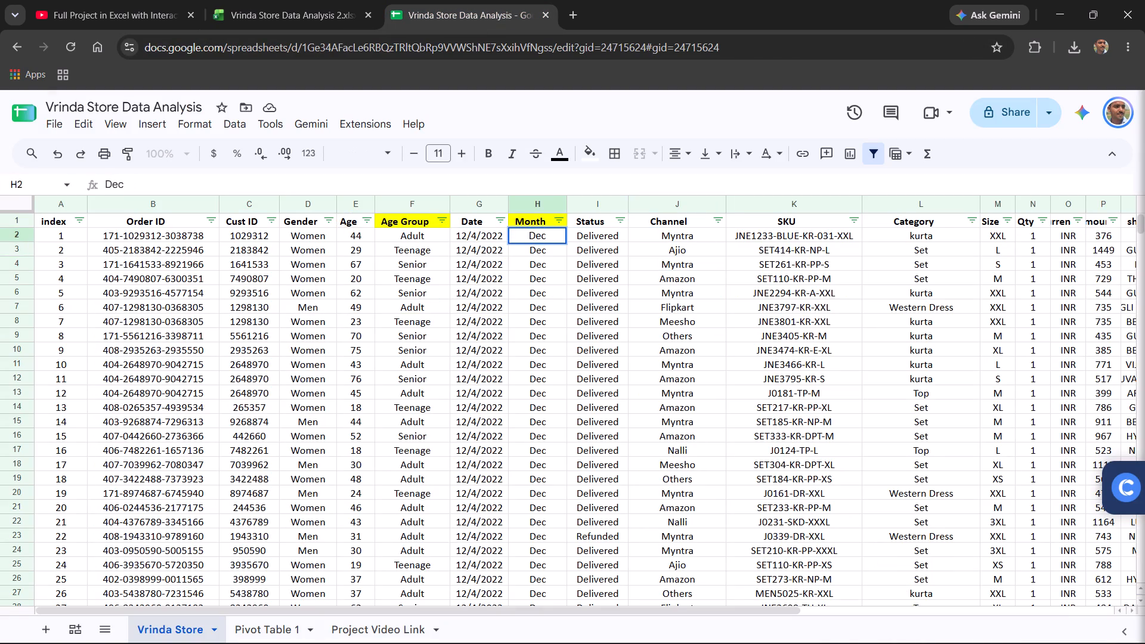
pyautogui.click(584, 285)
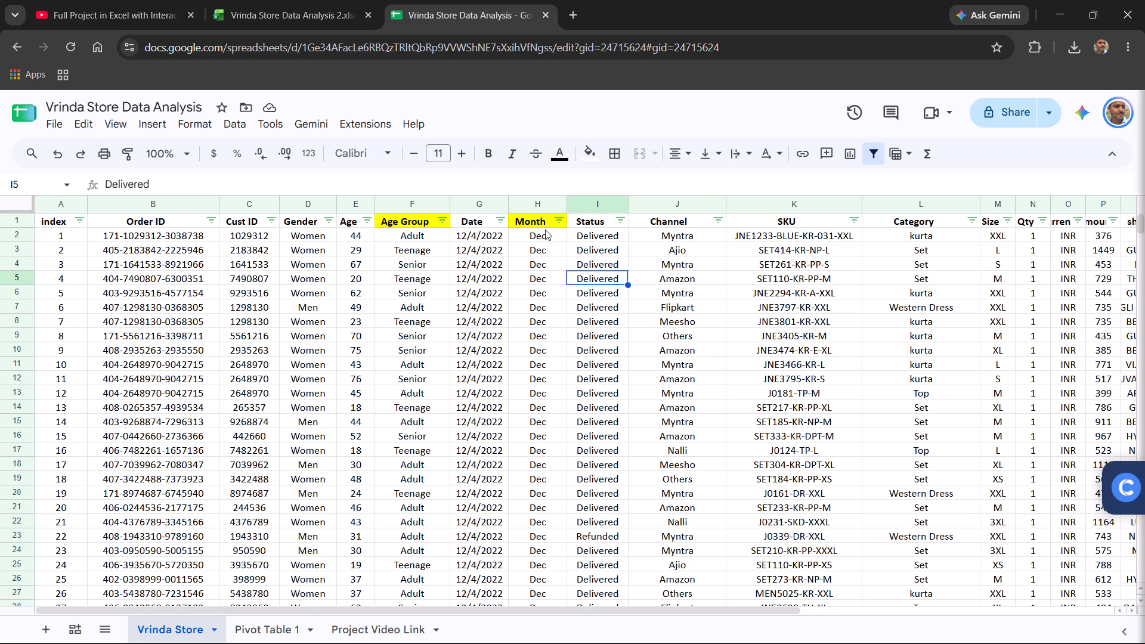
# In the Vrinda Store Data Analysis 2 workbook, begin a TEXT formula in Month cell H2 with date cell G2 as its value.
pyautogui.click(267, 4)
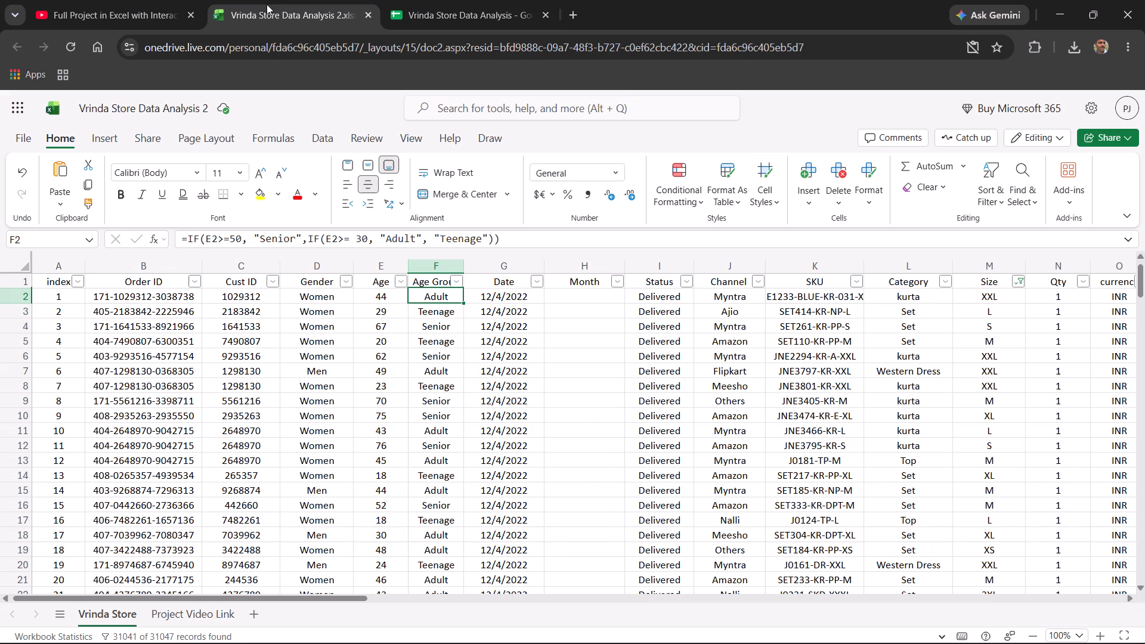
pyautogui.doubleClick(568, 296)
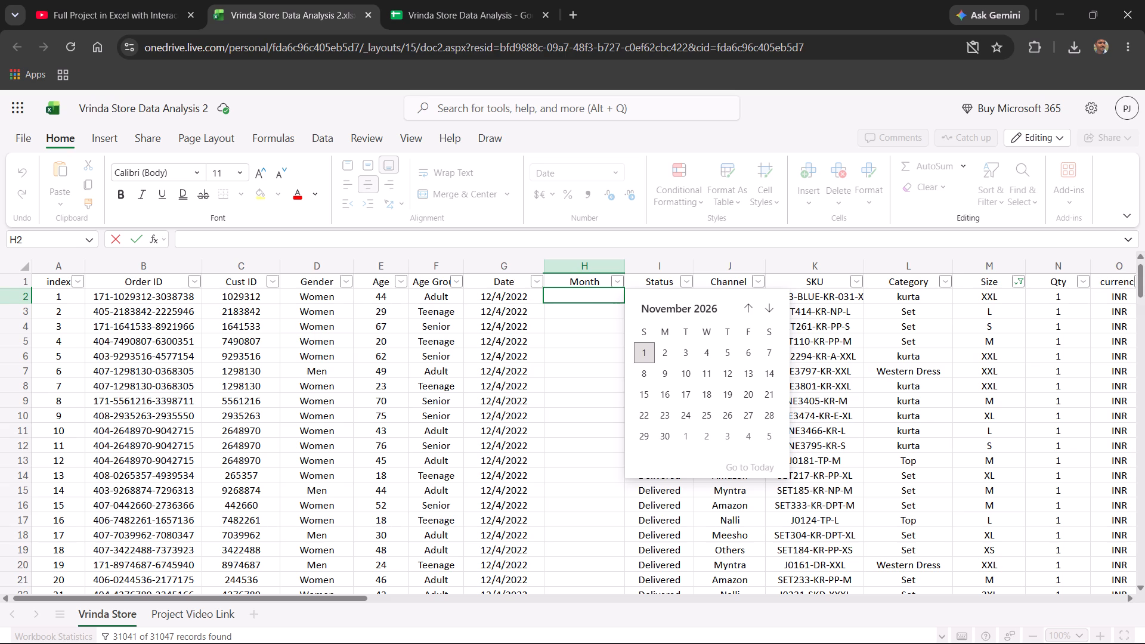
pyautogui.hotkey('shift', '+')
pyautogui.press('BackSpace')
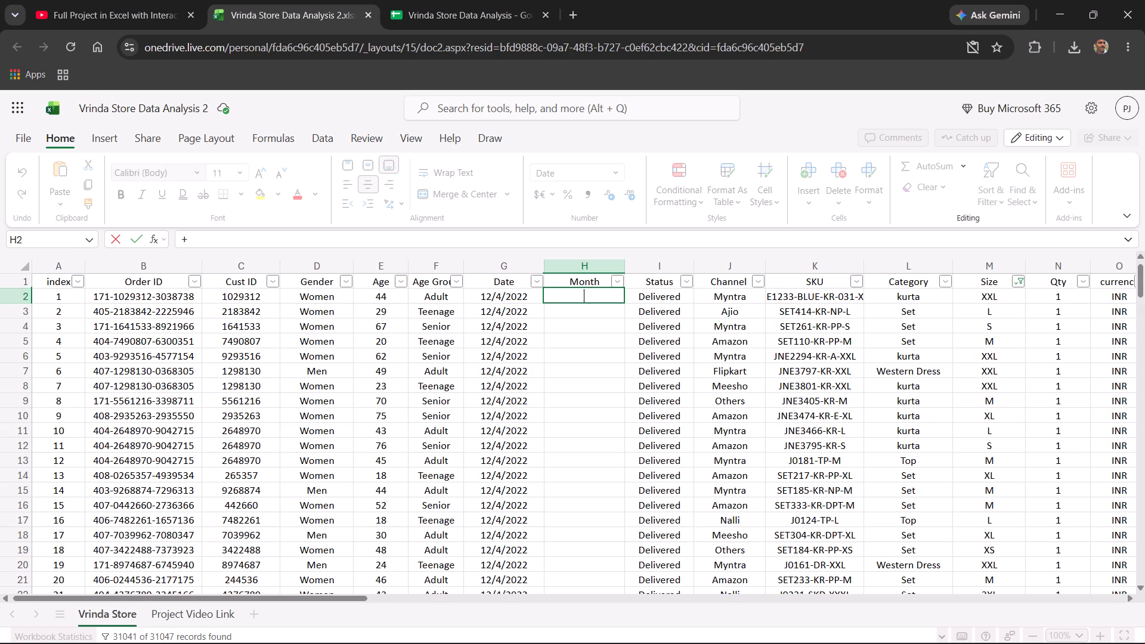
pyautogui.press('=')
pyautogui.write('TEXT')
pyautogui.press('Return')
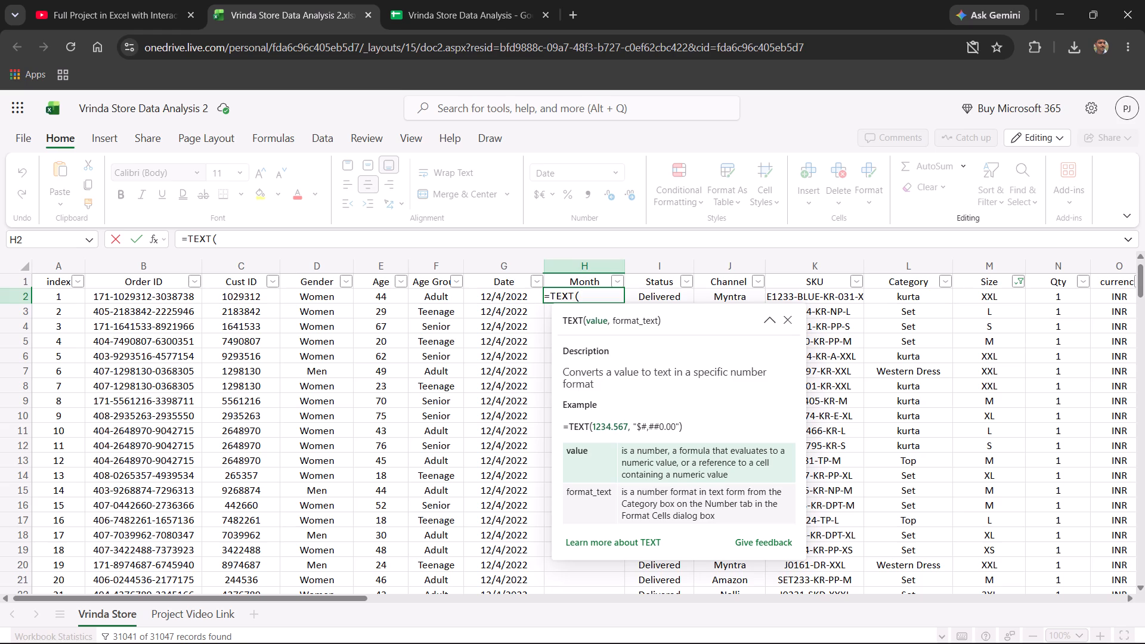
pyautogui.keyDown('ctrl'); pyautogui.click(502, 300); pyautogui.keyUp('ctrl')
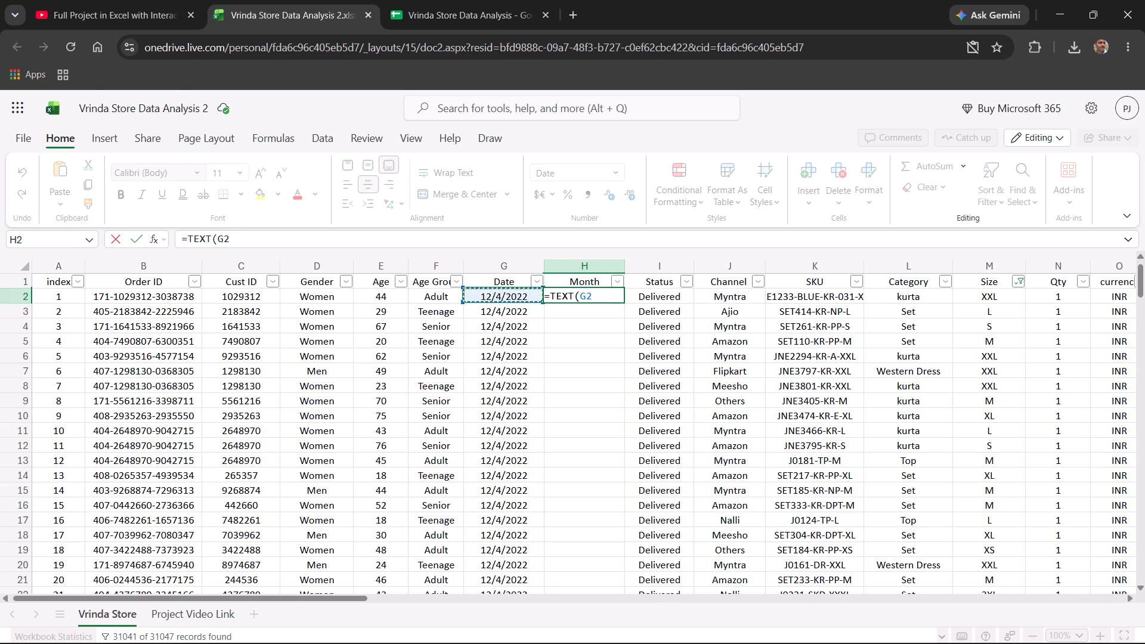
pyautogui.press('Return')
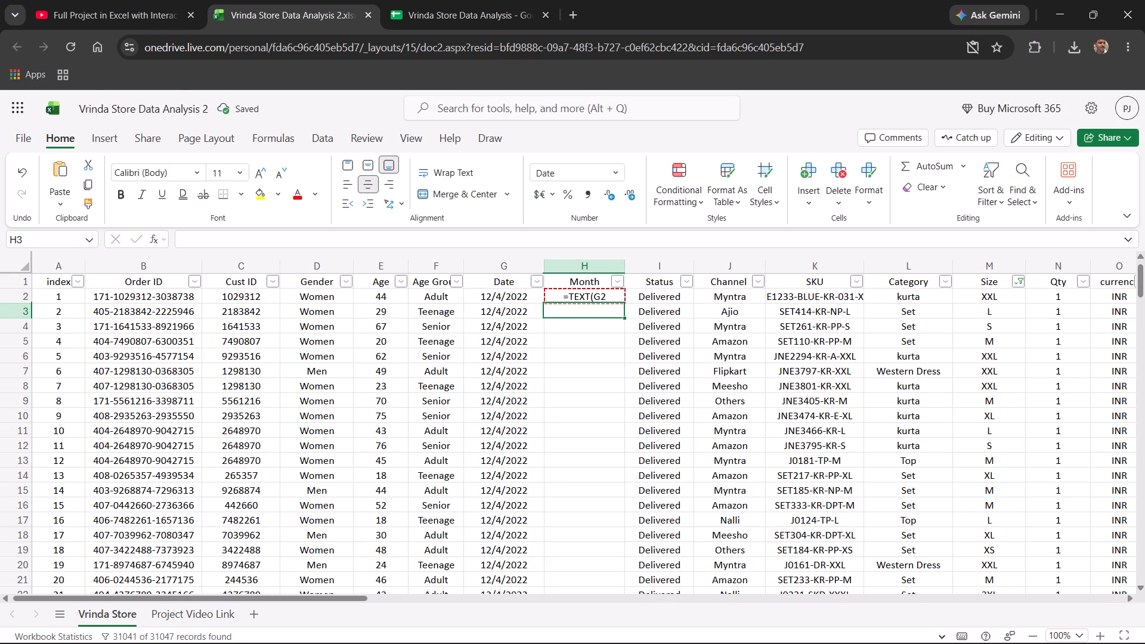
# Reopen the incomplete TEXT formula in H2 and remove its G2 reference.
pyautogui.doubleClick(608, 292)
pyautogui.press('BackSpace')
pyautogui.press('BackSpace')
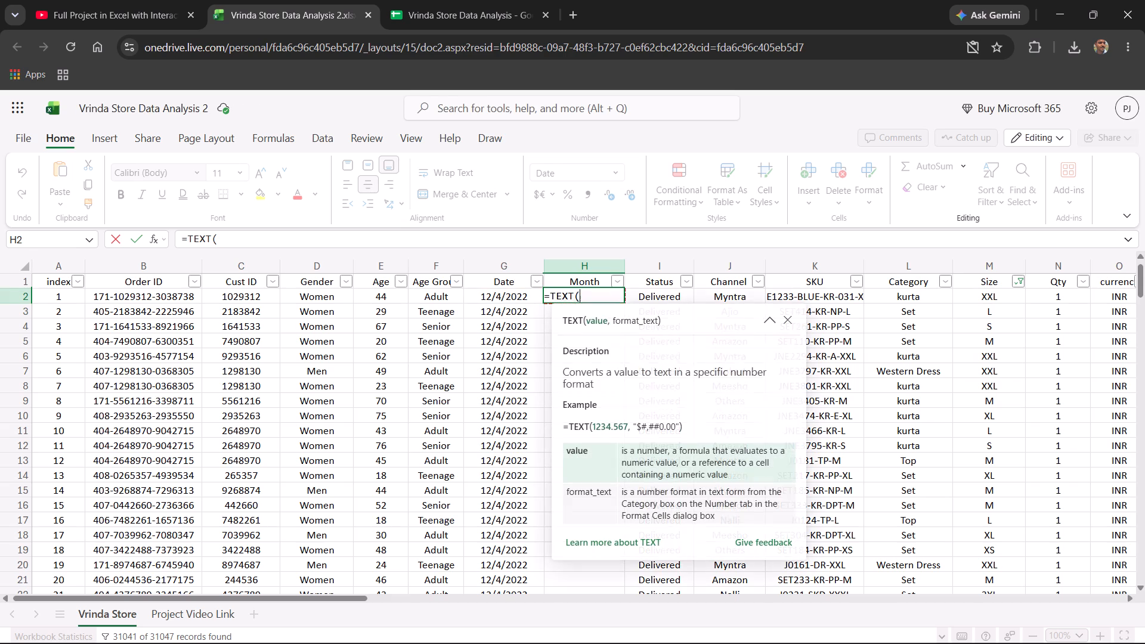